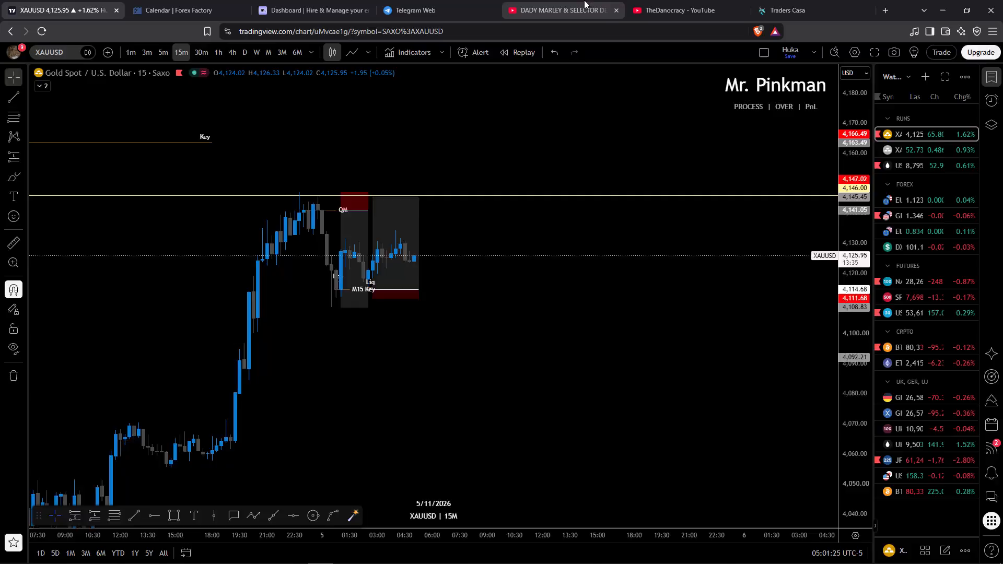
Start playback of the open YouTube music mix.
left_click(577, 143)
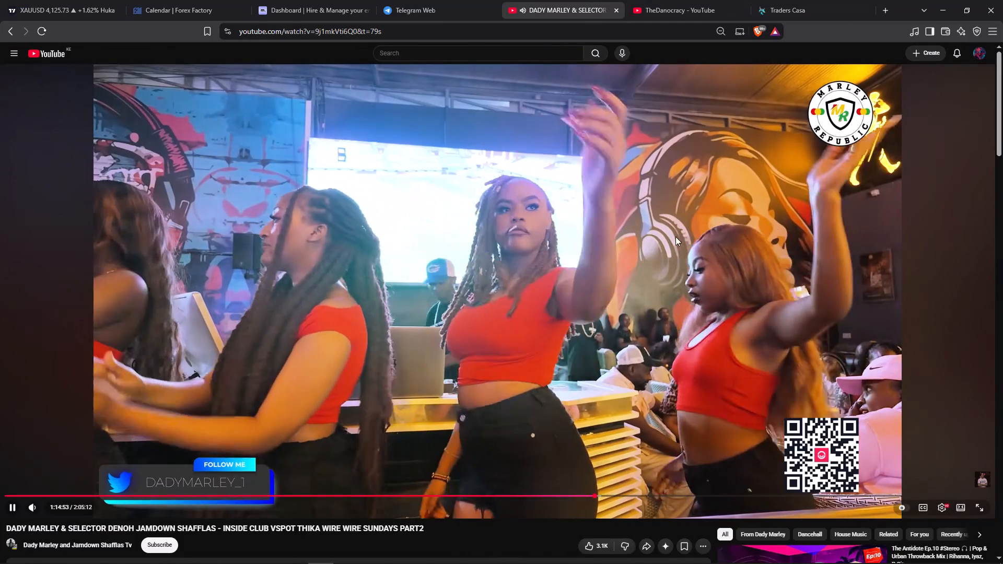
Switch to the Traders Casa US30 backtest session and collapse the news side panel to widen the chart.
left_click(802, 0)
left_click_drag(725, 282, 498, 309)
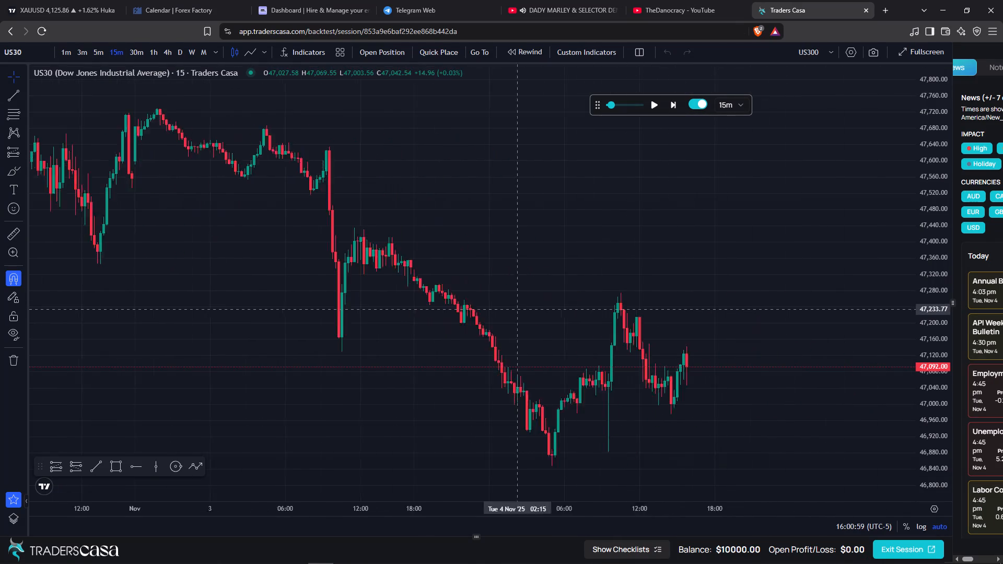
left_click_drag(498, 309, 441, 311)
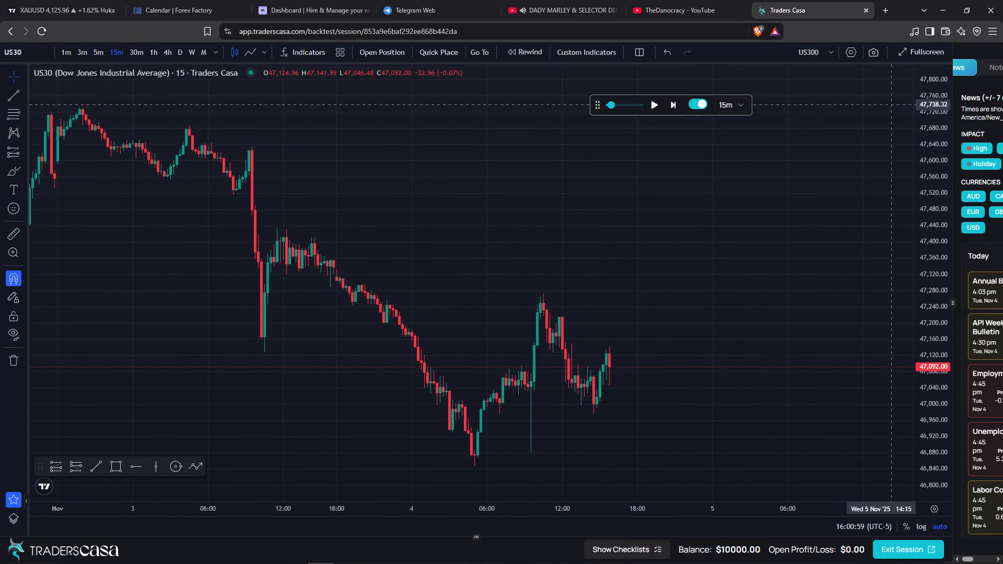
left_click_drag(951, 310, 1002, 291)
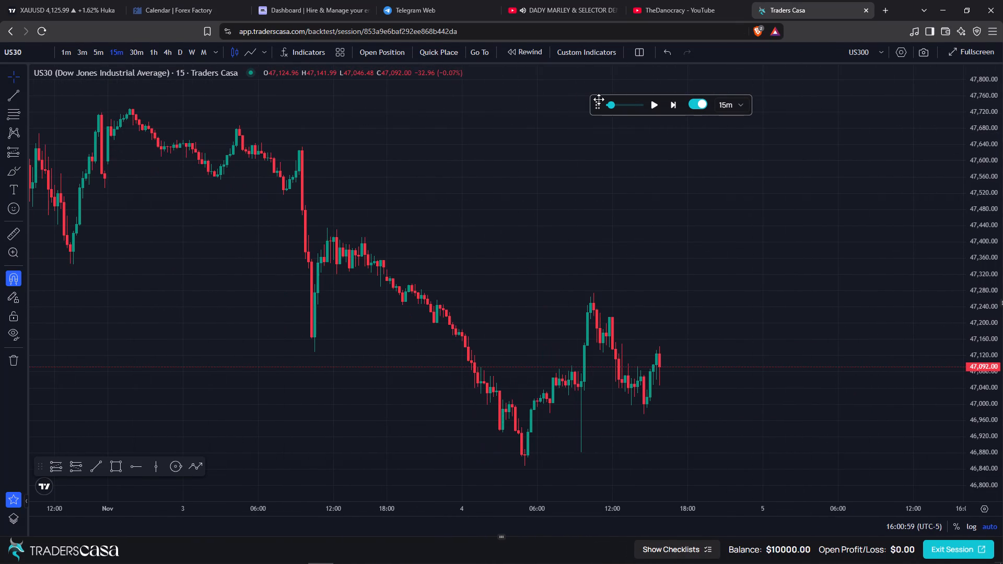
Move the floating replay controls away from the price action to the chart's far upper corner.
left_click_drag(596, 106, 803, 86)
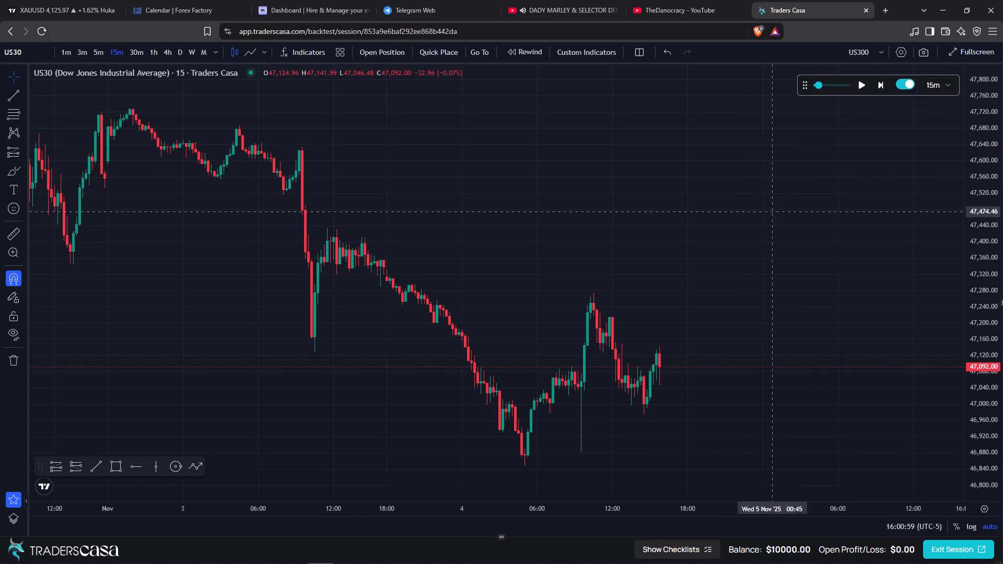
Show US30 on the daily timeframe with the chart view reset and examine the recent price structure.
left_click_drag(983, 288, 983, 237)
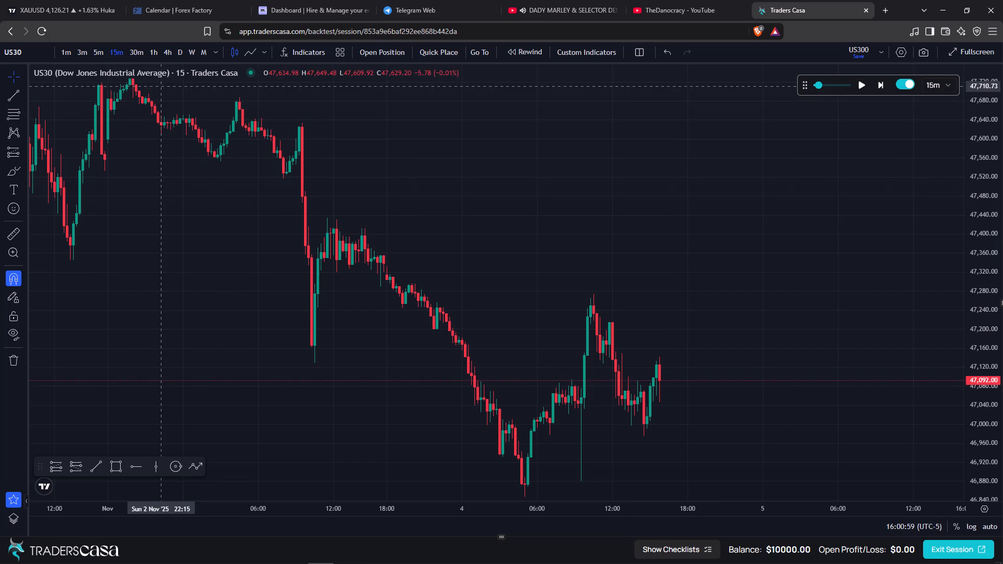
left_click(179, 49)
right_click(353, 166)
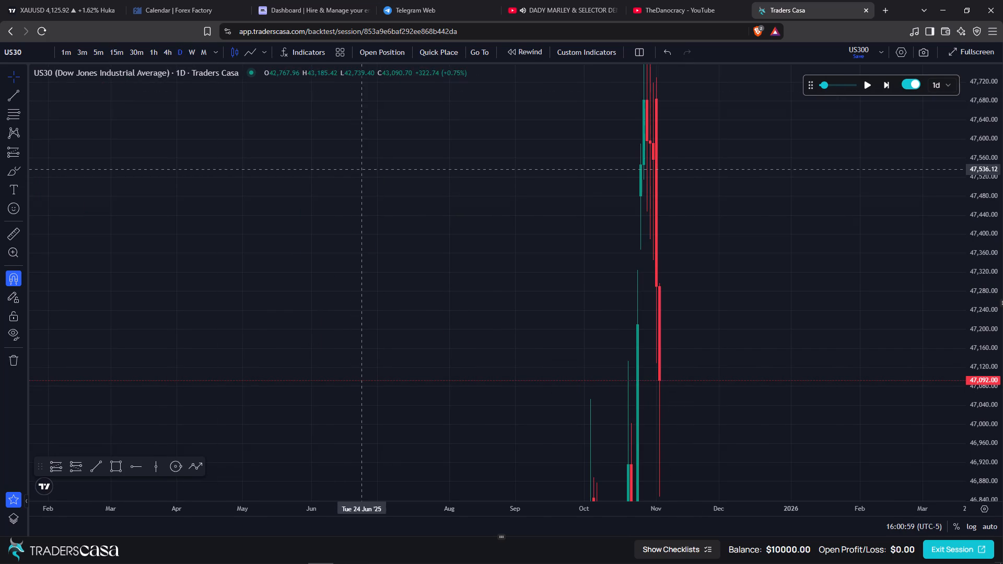
left_click(374, 176)
left_click_drag(676, 349, 333, 395)
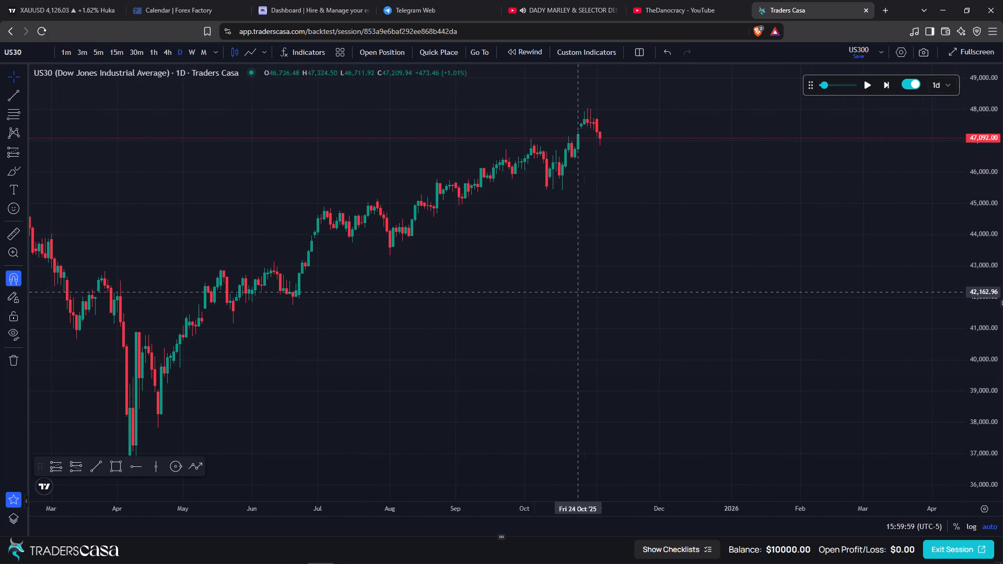
Switch the US30 chart to the weekly timeframe and display price as a line chart.
scroll(592, 280, "up", 2)
left_click(190, 52)
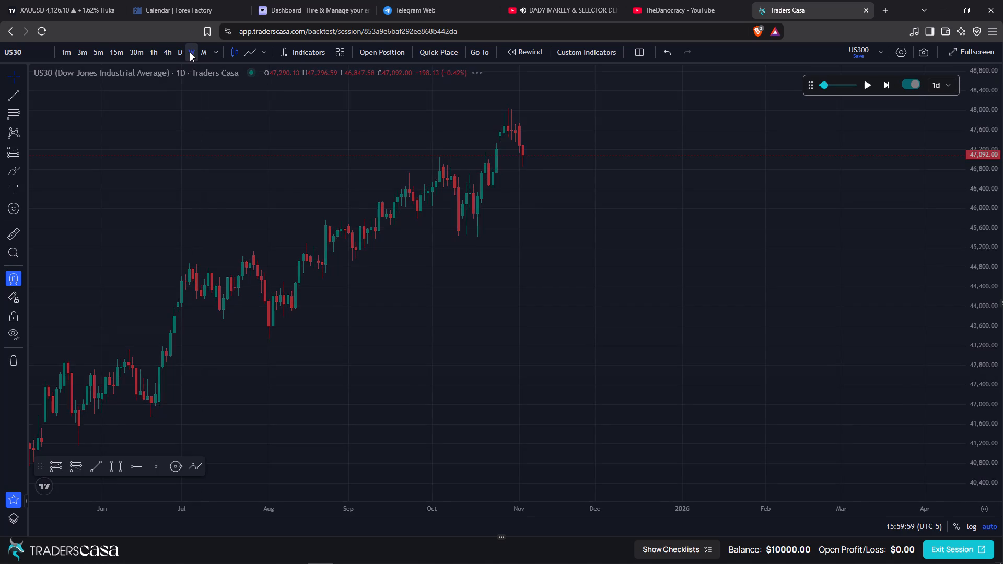
left_click(253, 53)
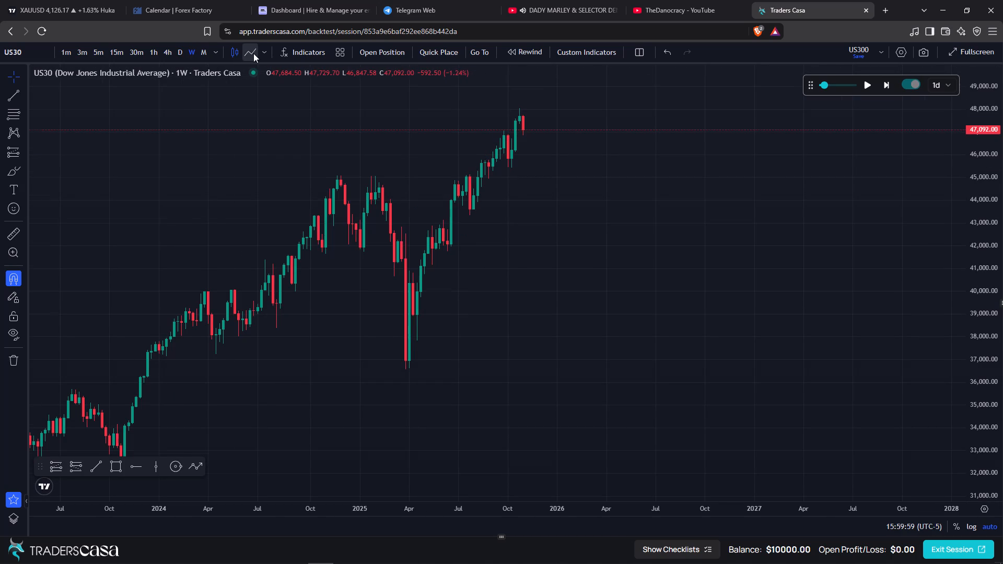
scroll(436, 192, "down", 3)
scroll(436, 192, "up", 3)
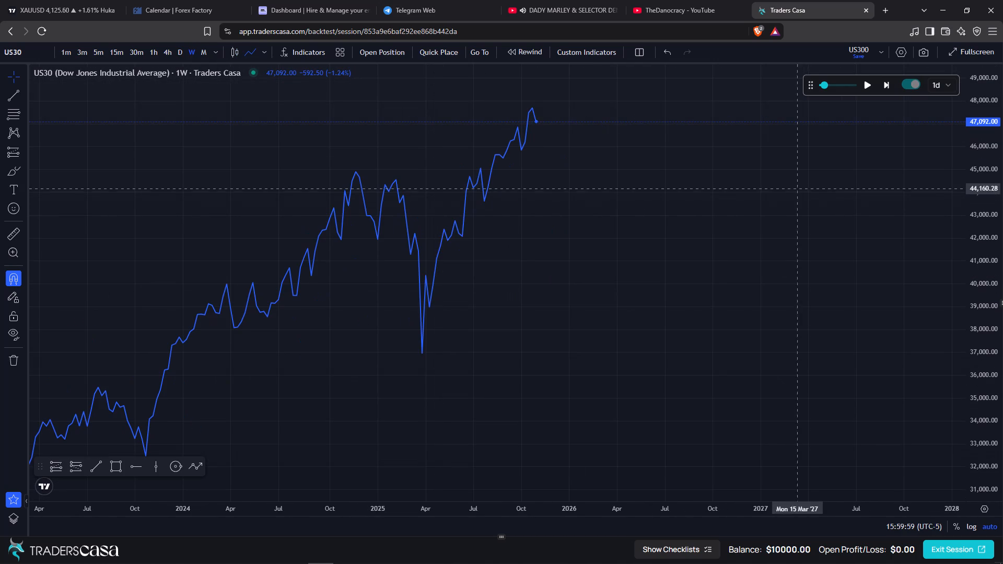
left_click_drag(985, 260, 983, 246)
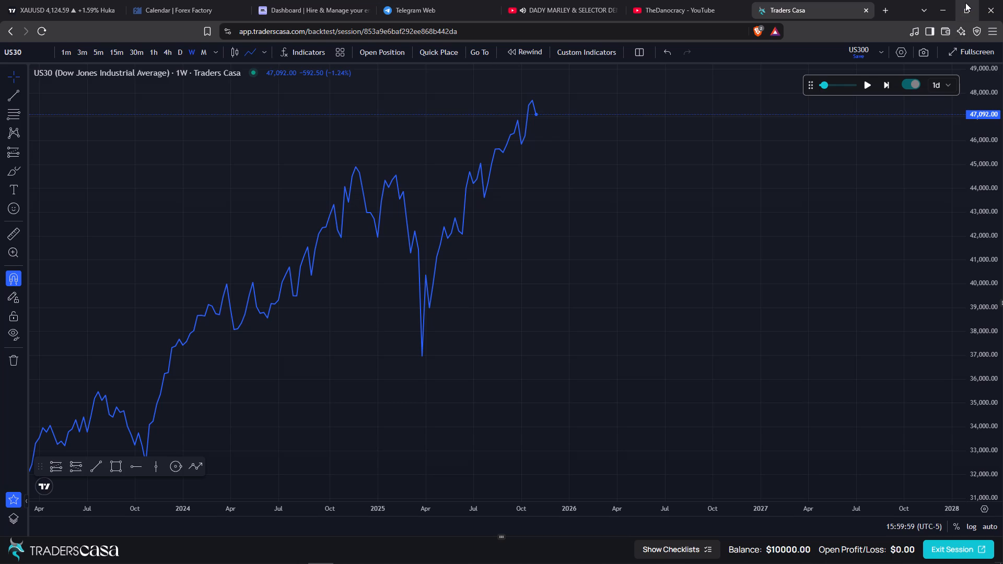
Draw a horizontal ray at 46,844.96 from the 29 Sep '25 peak on the weekly line chart.
left_click(130, 461)
left_click(519, 119)
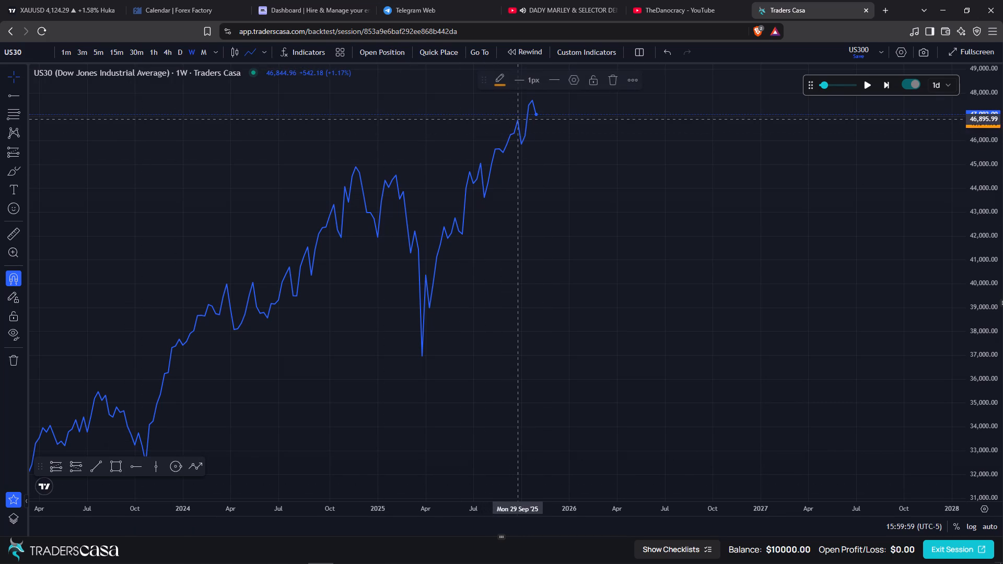
left_click(558, 169)
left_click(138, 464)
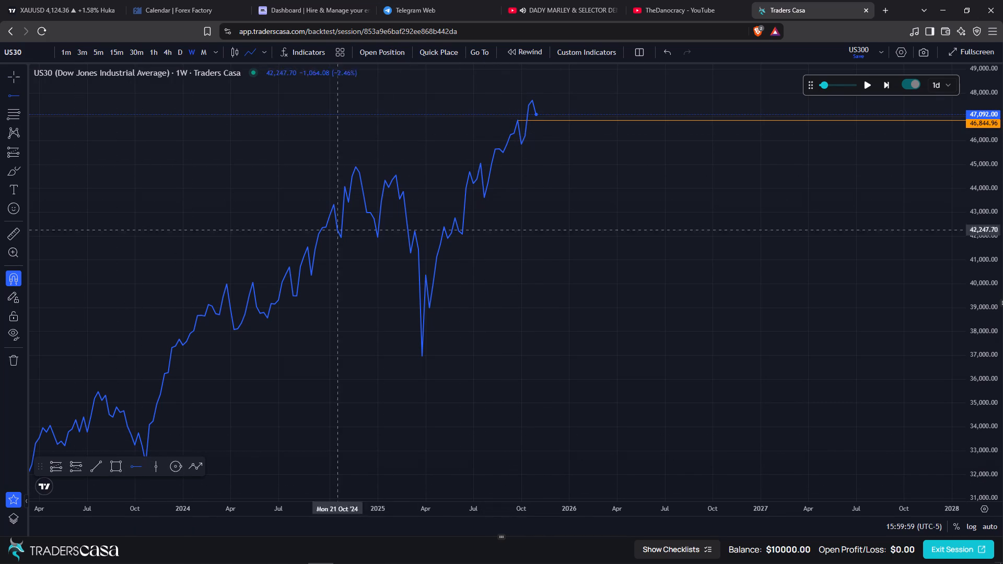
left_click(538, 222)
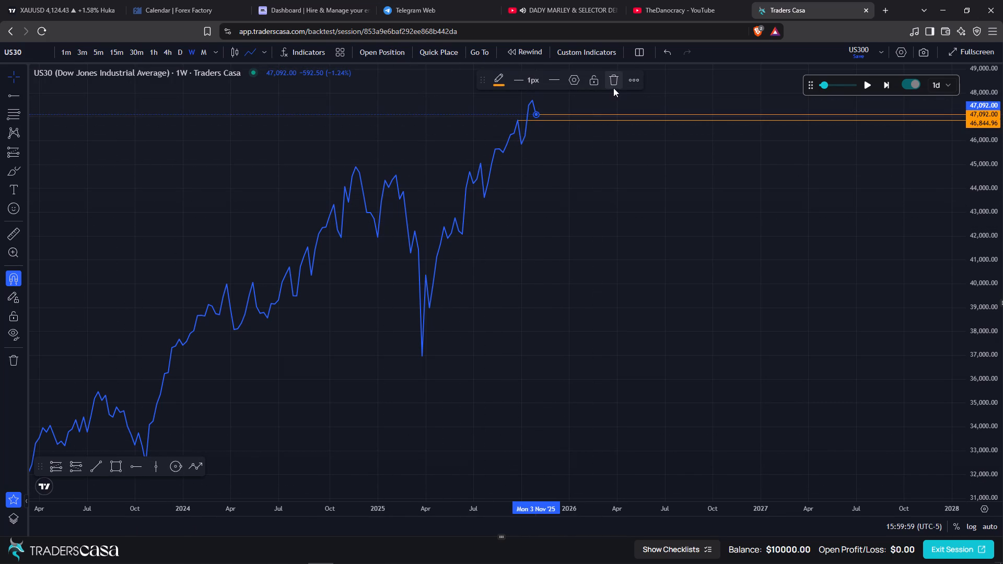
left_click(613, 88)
Display US30 as candlesticks on the 4-hour timeframe and reset the chart view around the 46,844.96 ray.
left_click_drag(551, 170, 314, 408)
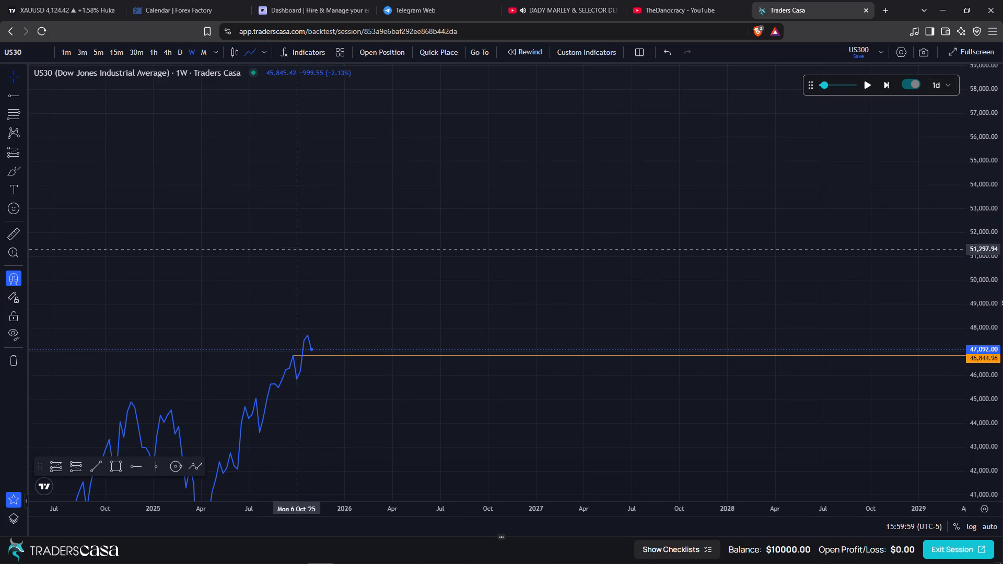
left_click(237, 53)
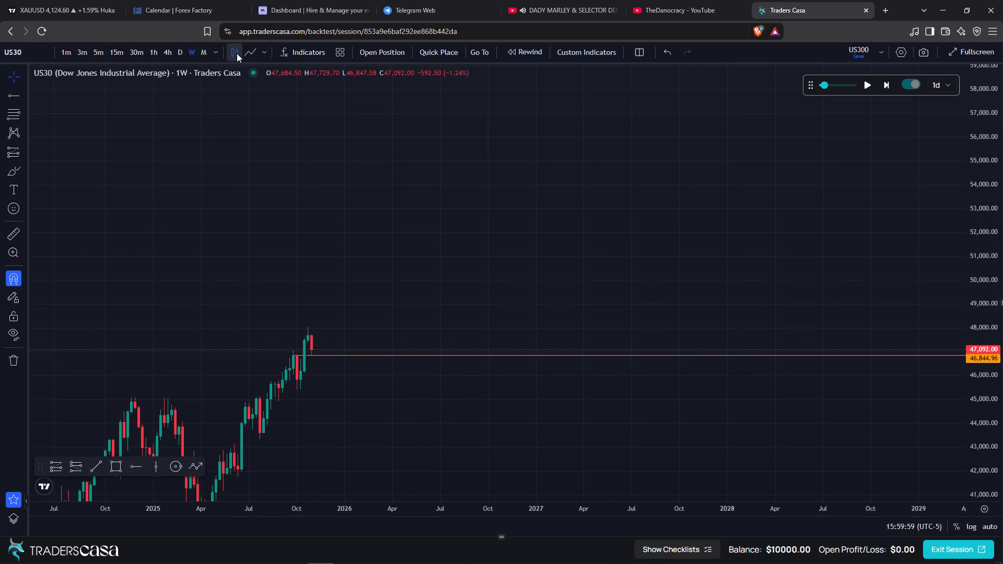
left_click(163, 51)
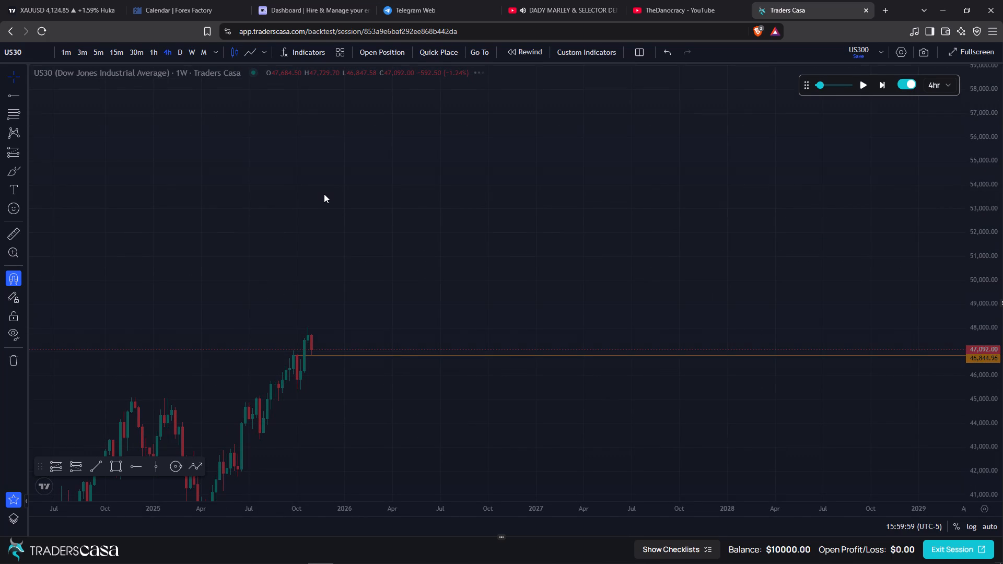
right_click(324, 194)
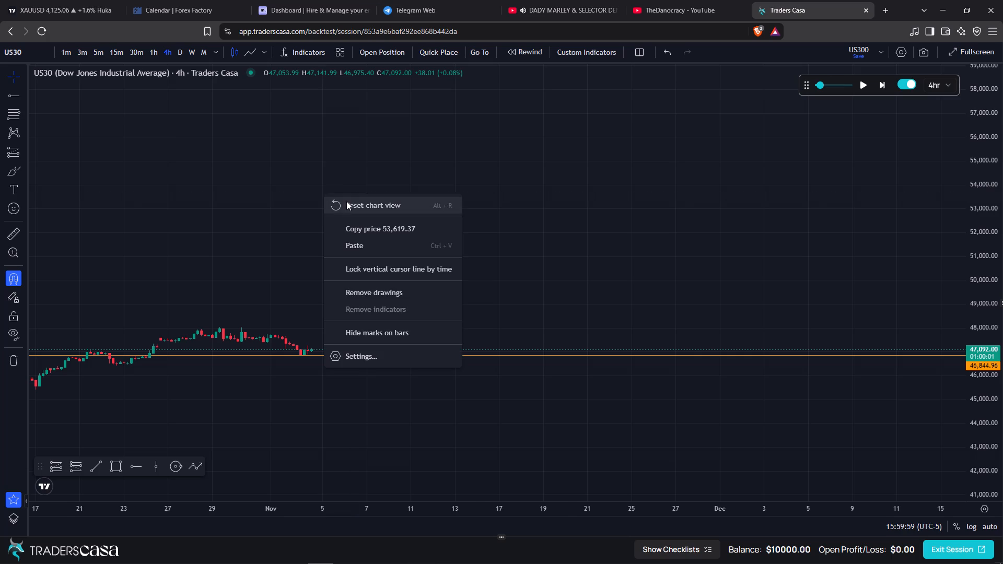
left_click(346, 201)
left_click_drag(602, 395, 250, 400)
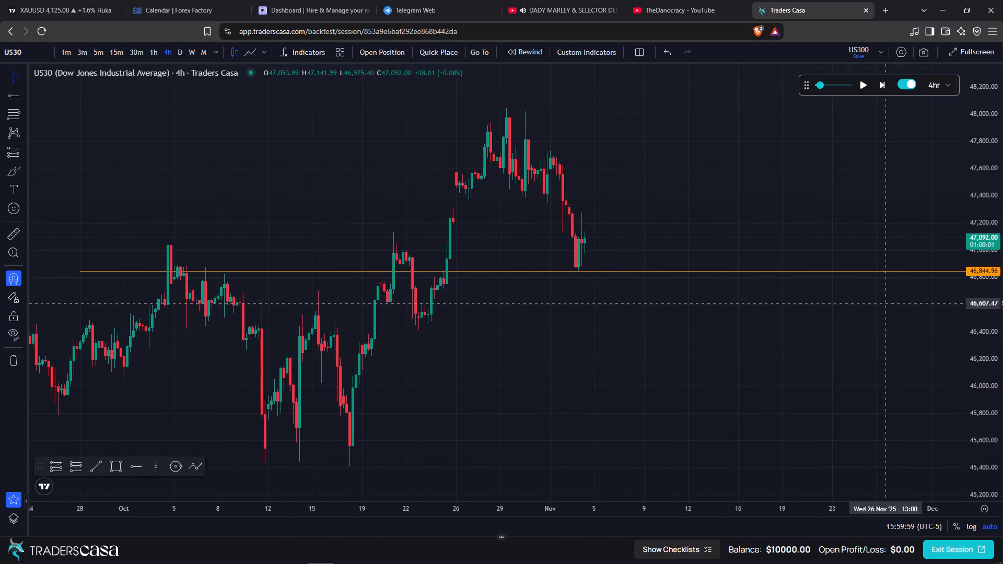
left_click_drag(982, 334, 979, 238)
scroll(741, 323, "up", 3)
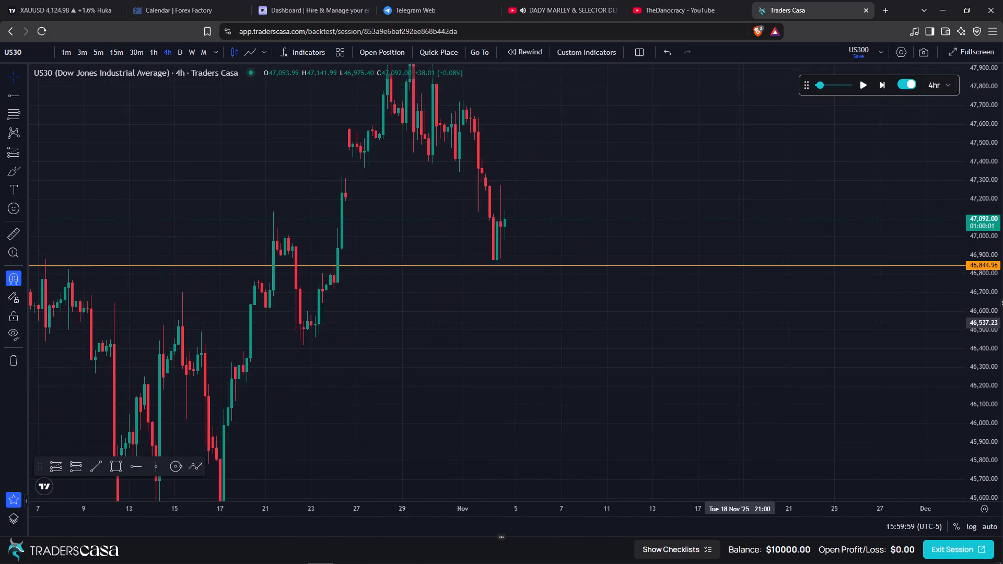
left_click_drag(469, 330, 517, 339)
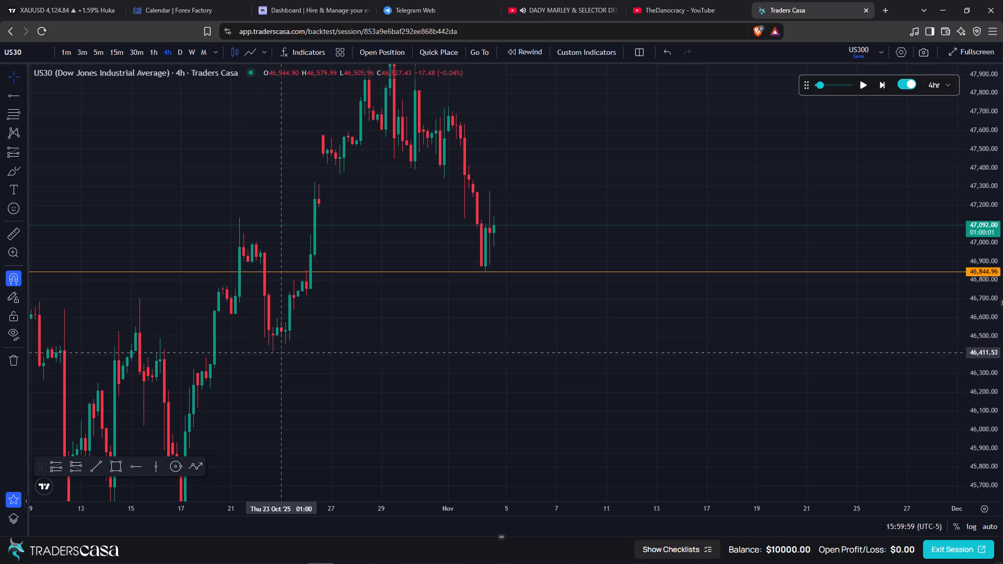
Compare line and candlestick views of US30 against the 46,844.96 ray on the 4-hour and daily timeframes.
left_click(246, 51)
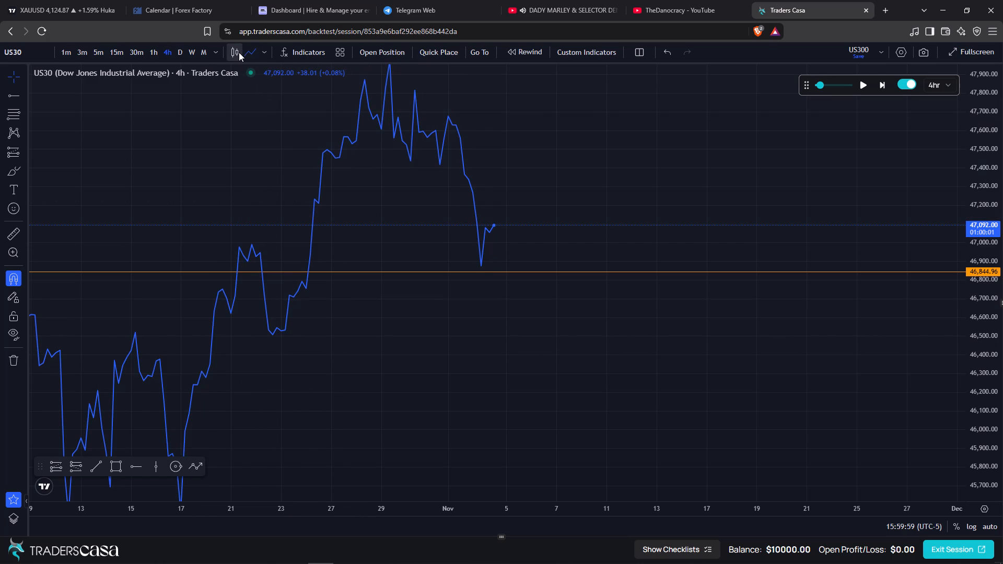
left_click(239, 52)
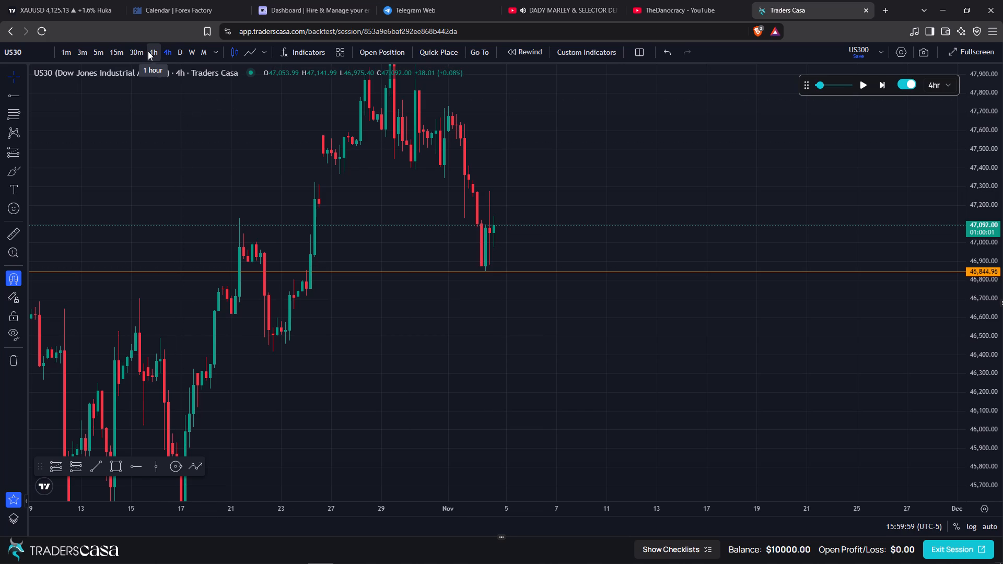
left_click(176, 49)
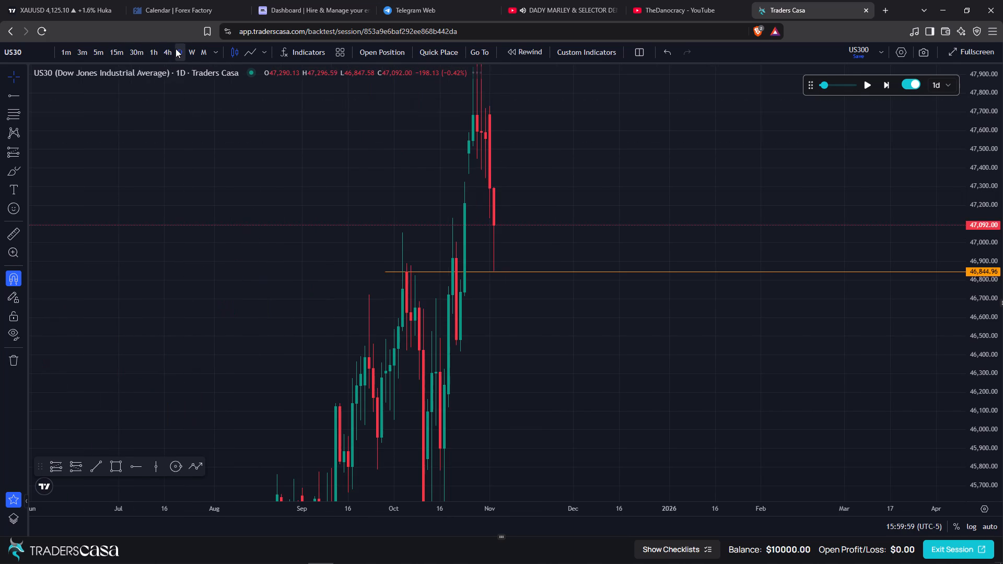
left_click(252, 53)
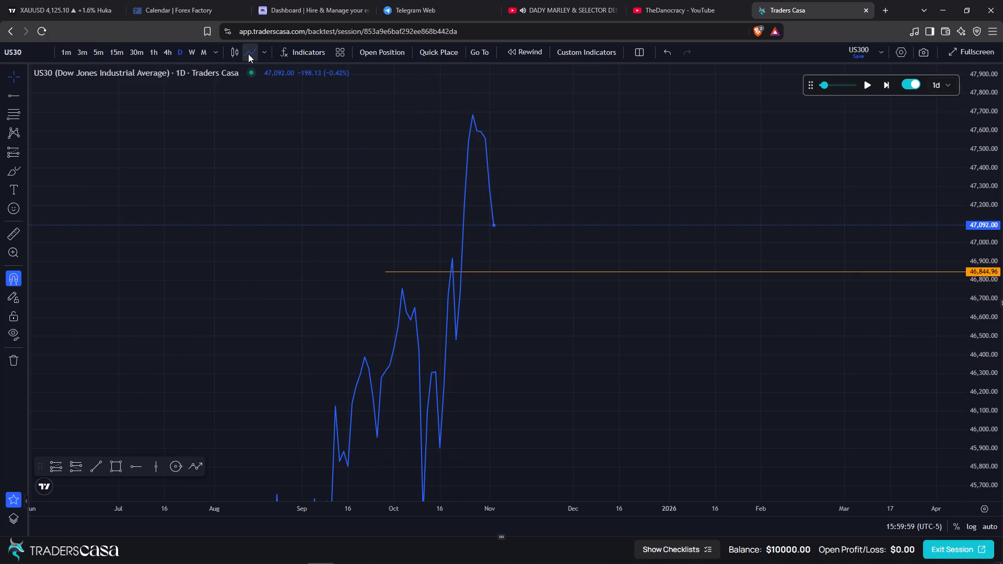
left_click(235, 53)
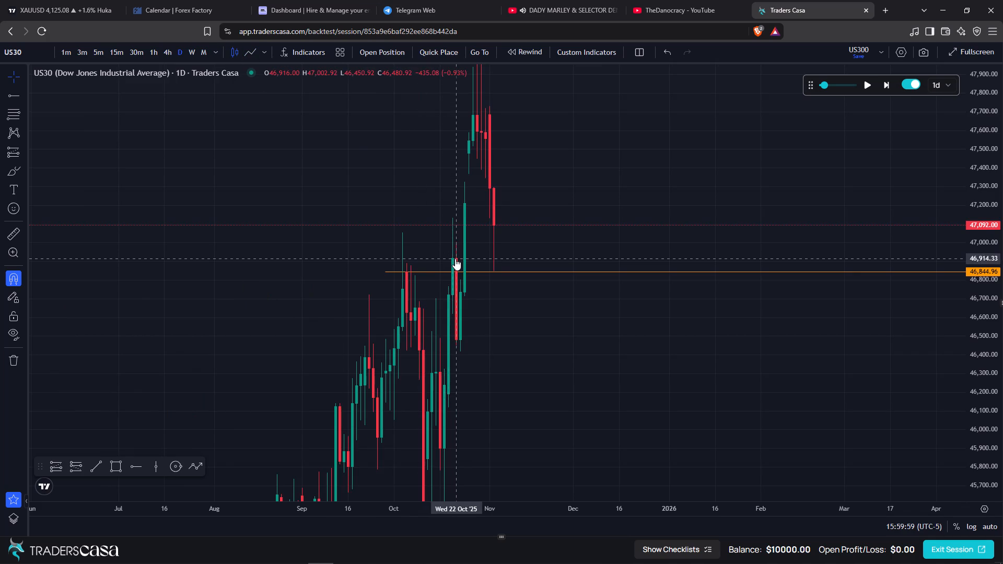
Return to the 4-hour timeframe and examine price near the 46,844.96 ray, alternating between candlestick and line views.
left_click(164, 48)
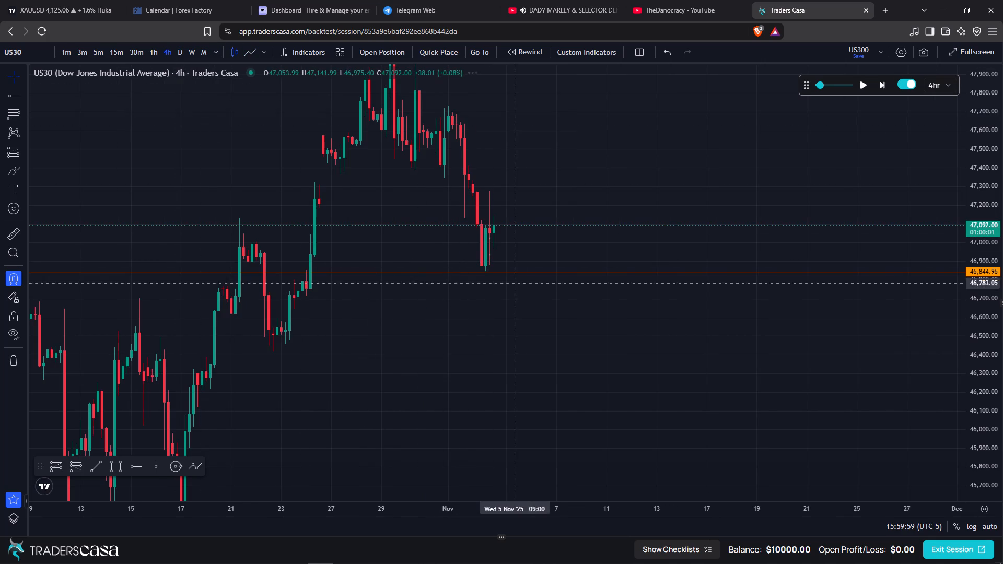
left_click_drag(519, 305, 433, 333)
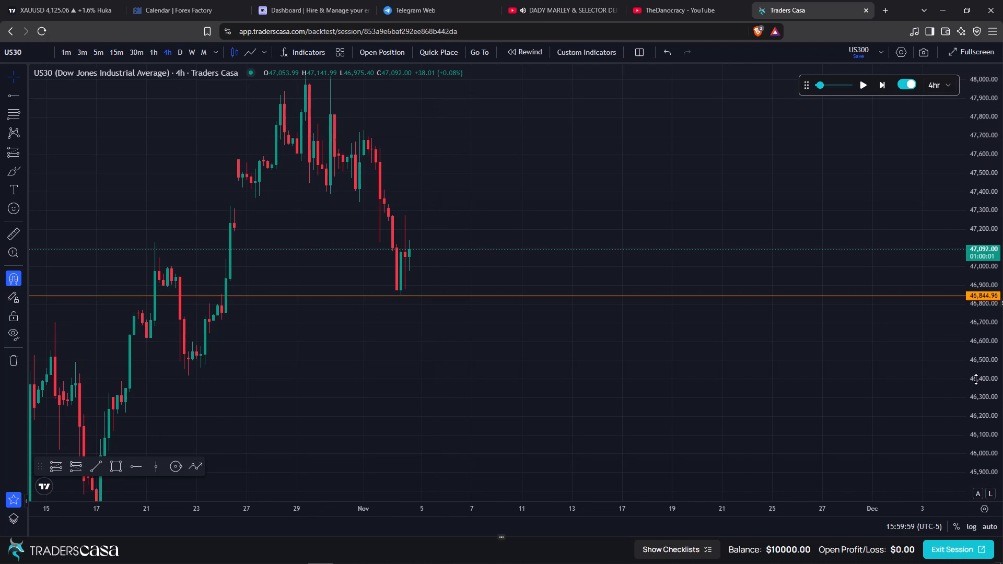
left_click_drag(976, 379, 972, 333)
scroll(643, 356, "up", 3)
left_click_drag(353, 354, 556, 350)
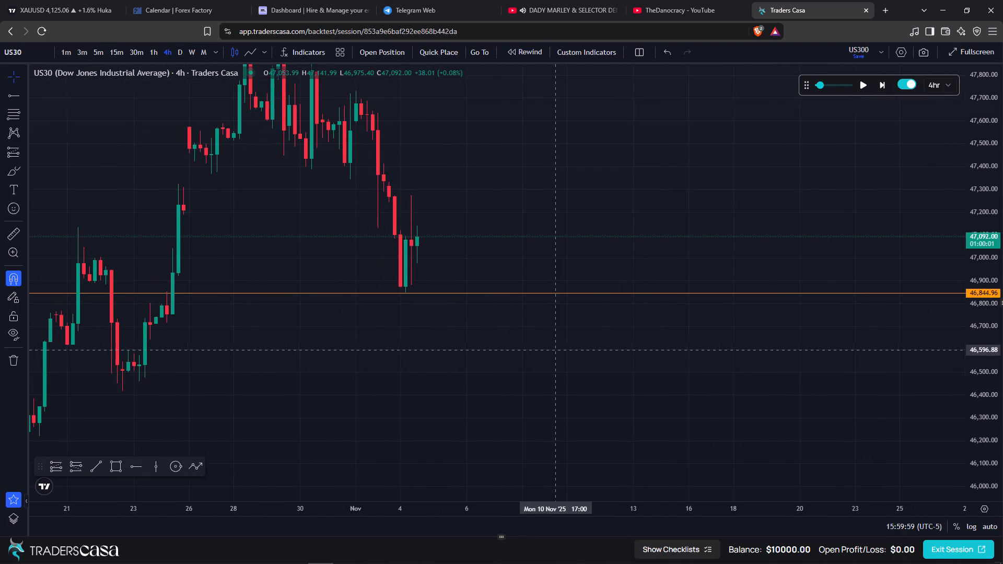
left_click(248, 54)
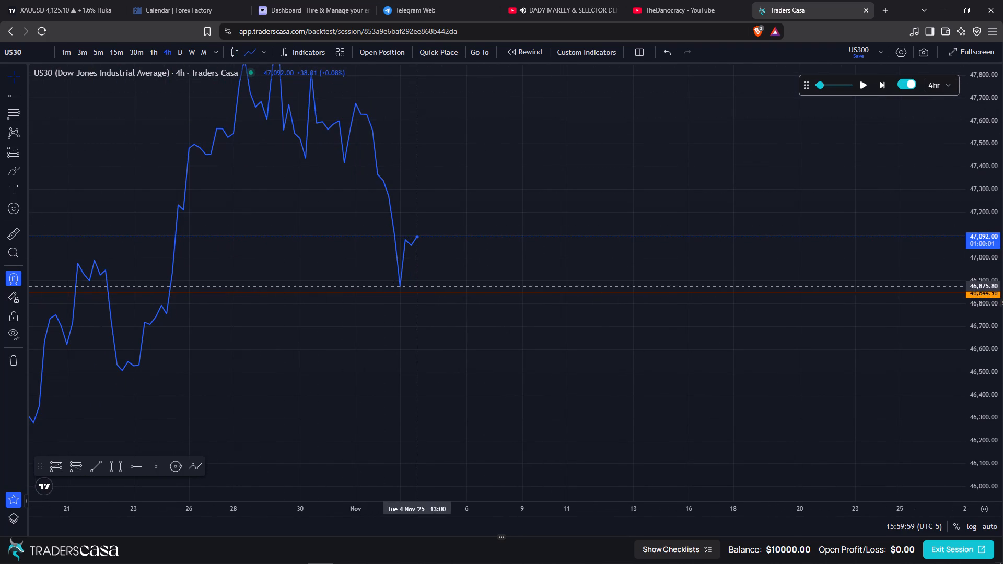
left_click(233, 45)
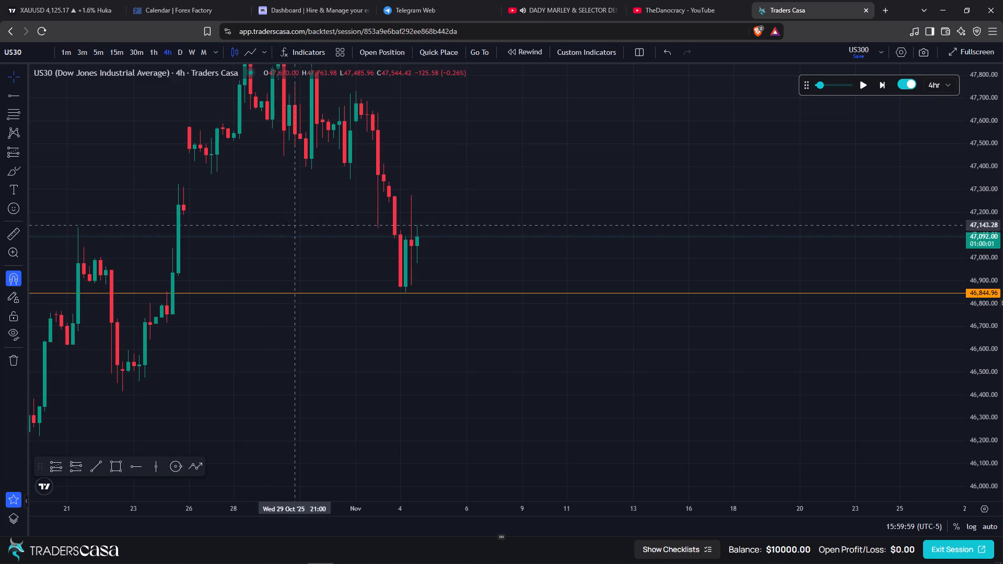
left_click_drag(287, 270, 310, 275)
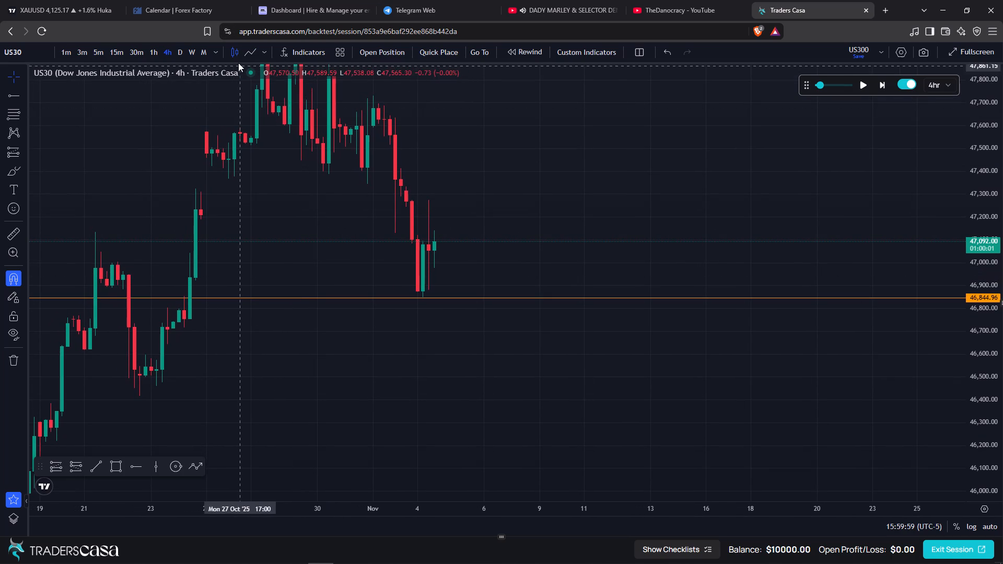
left_click(247, 49)
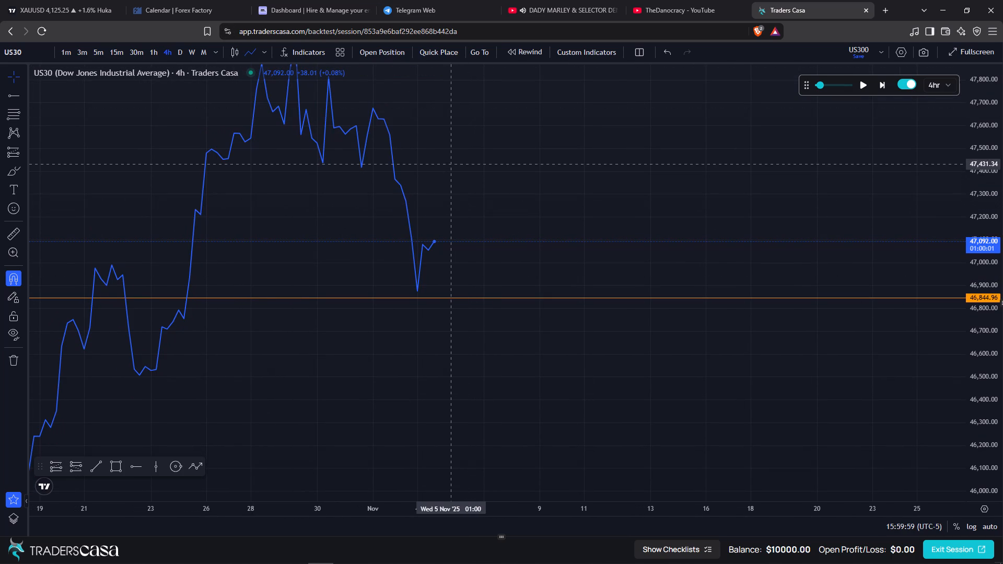
left_click(233, 49)
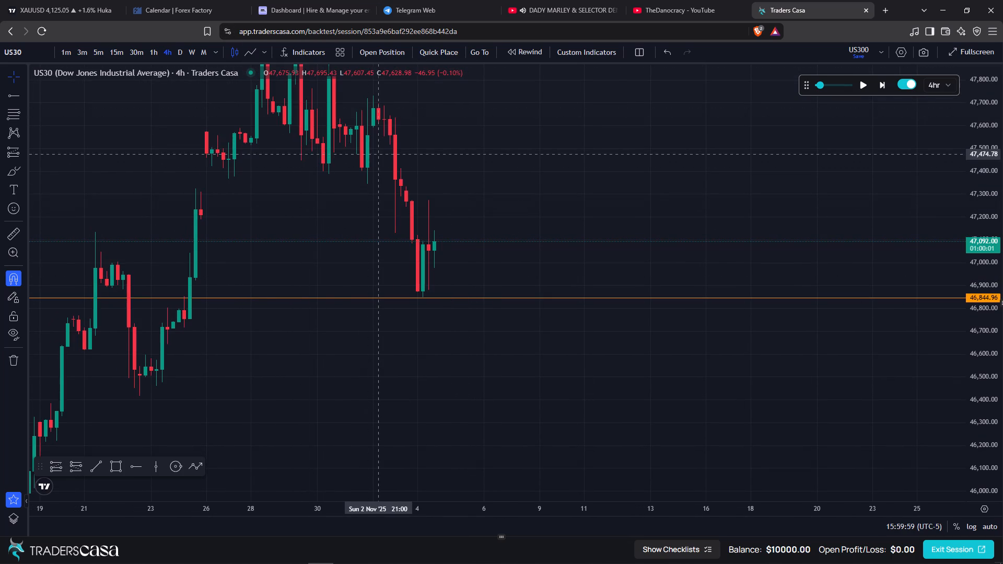
On the 1-hour chart, draw a horizontal trend line at 46,875.59 from the 4 Nov '25 05:00 candle to early 5 Nov.
left_click(154, 52)
scroll(441, 197, "down", 8)
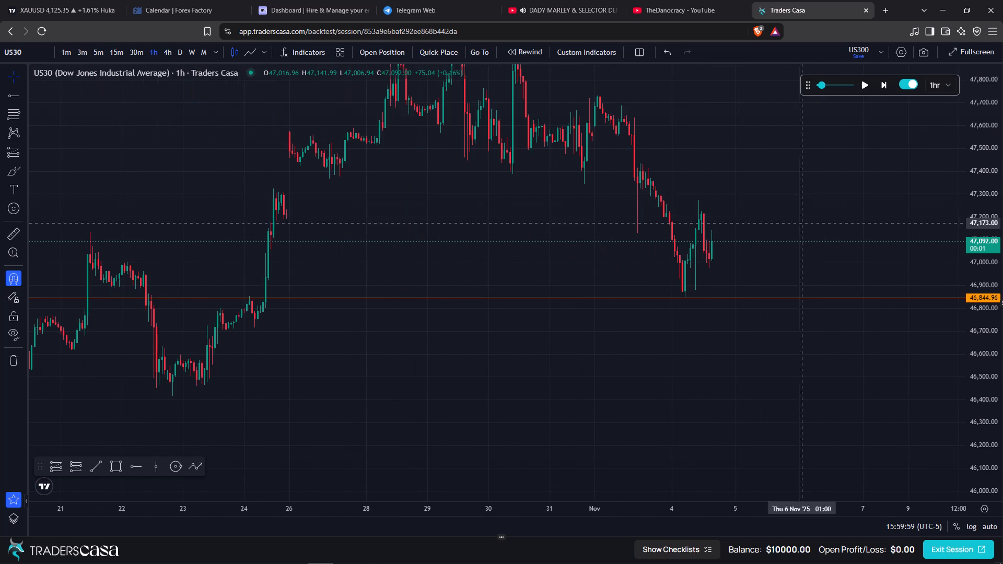
left_click_drag(984, 274, 970, 175)
scroll(757, 249, "up", 2)
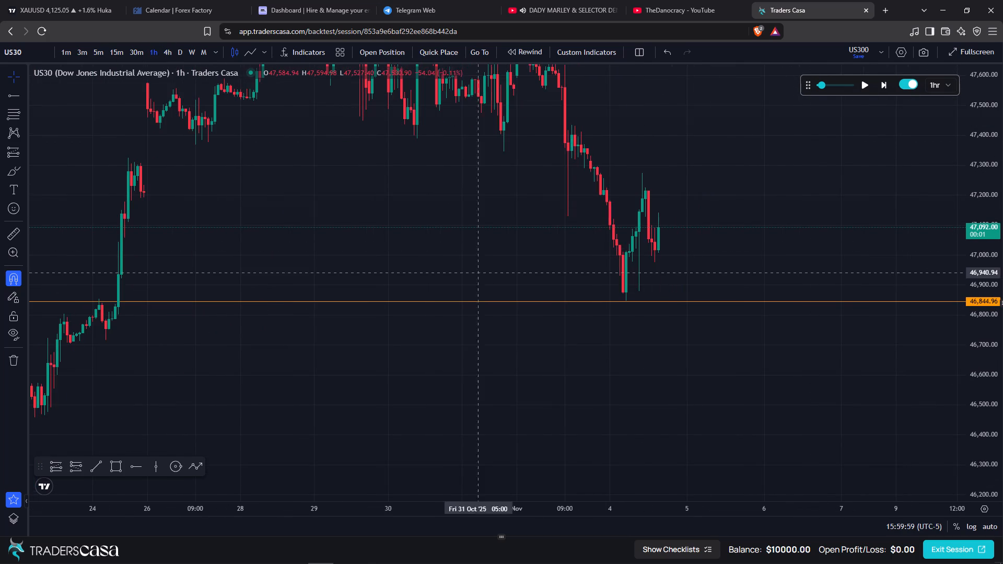
left_click_drag(445, 273, 519, 284)
scroll(519, 284, "up", 2)
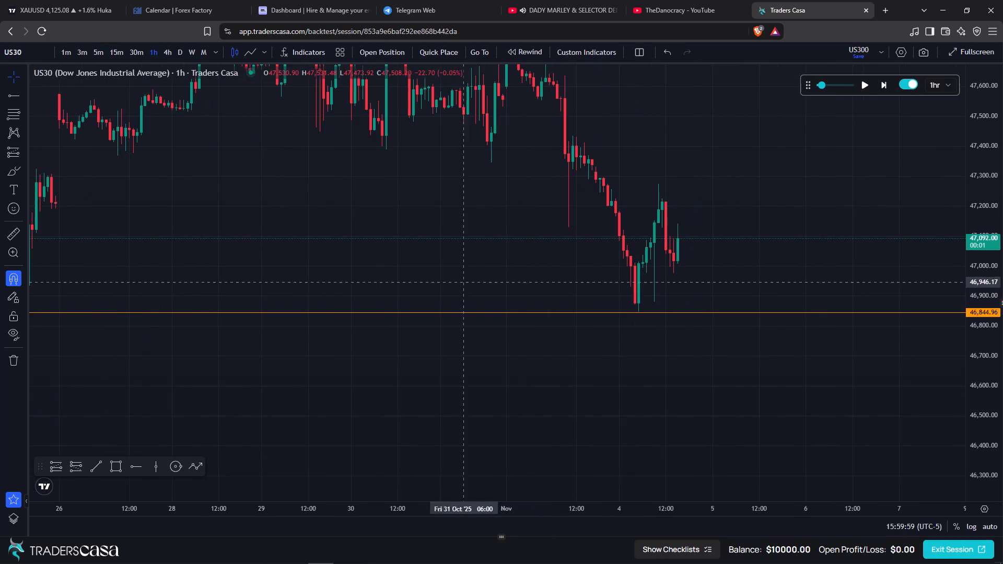
left_click_drag(709, 285, 575, 312)
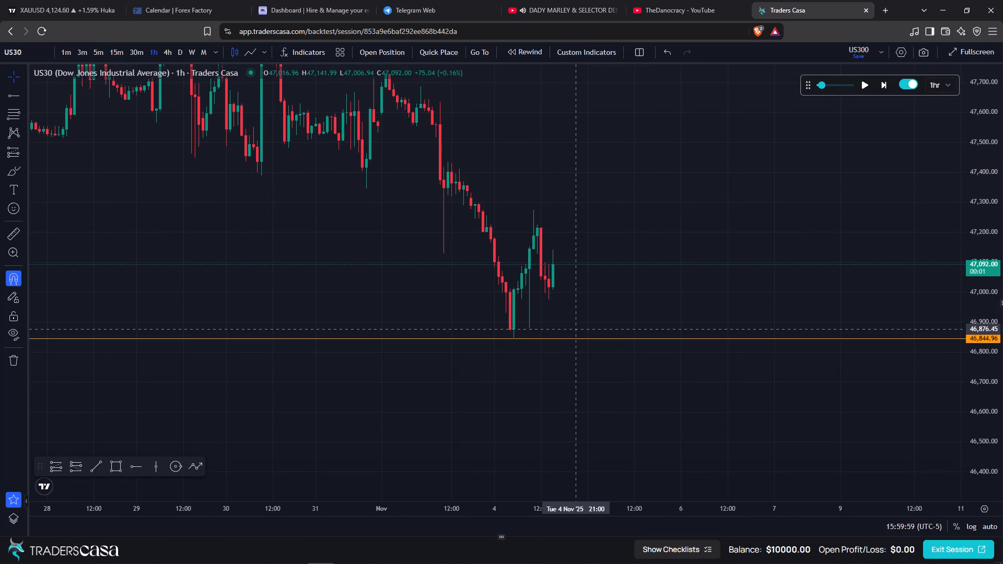
left_click(100, 470)
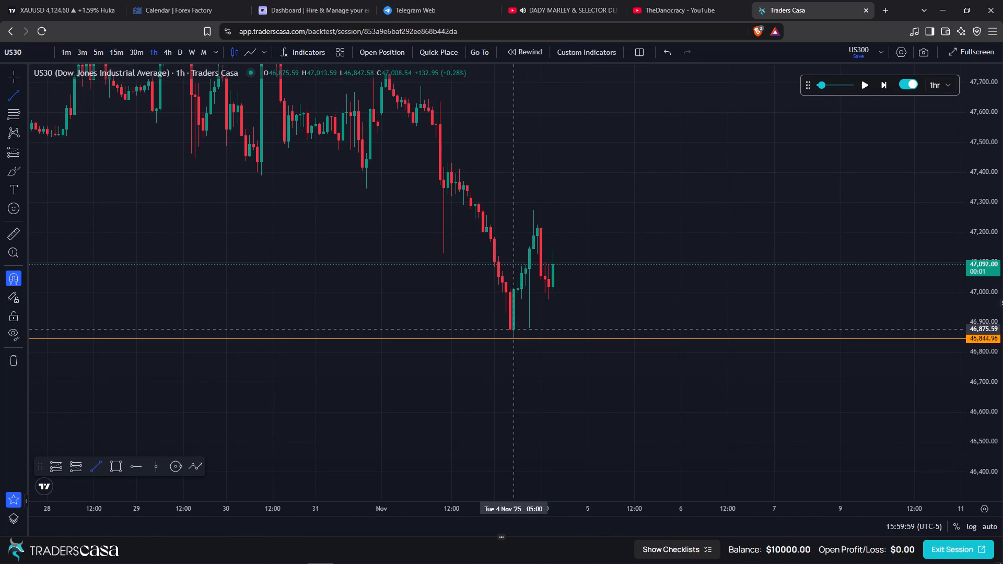
left_click(514, 330)
left_click(593, 324, "shift")
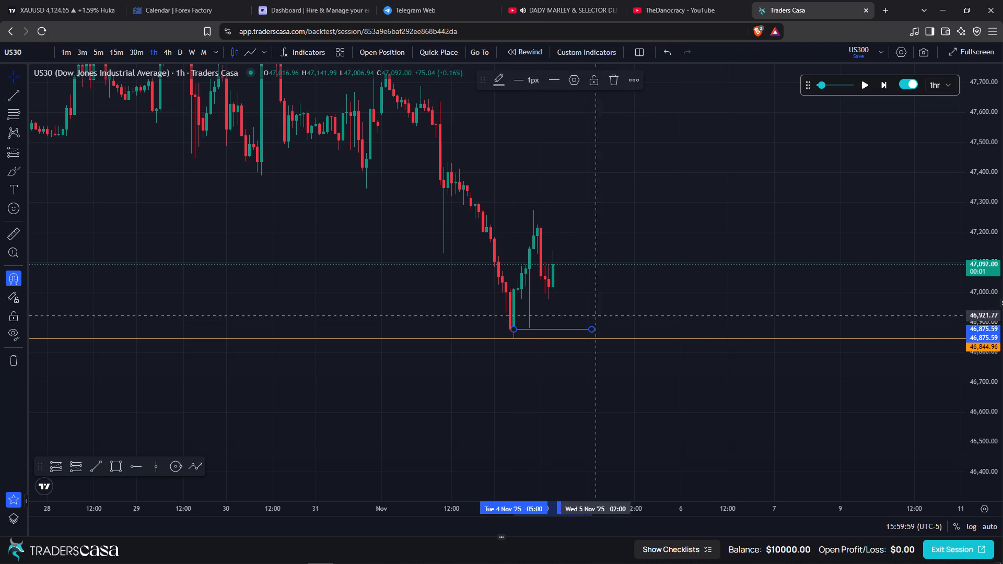
left_click(609, 275)
Place a vertical line at Tue 4 Nov '25 09:00 on the 1-hour chart.
left_click(153, 461)
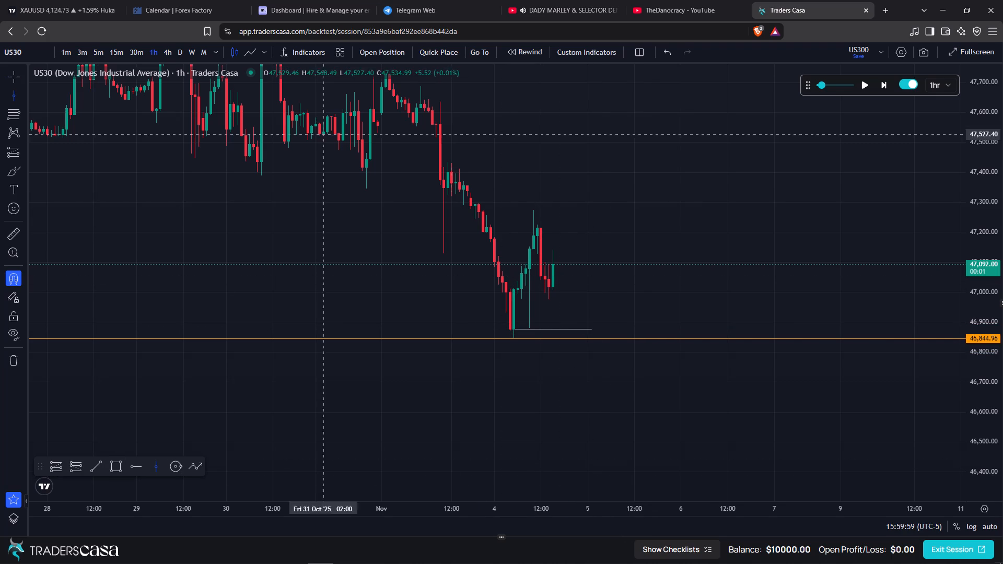
left_click(529, 293)
left_click(634, 224)
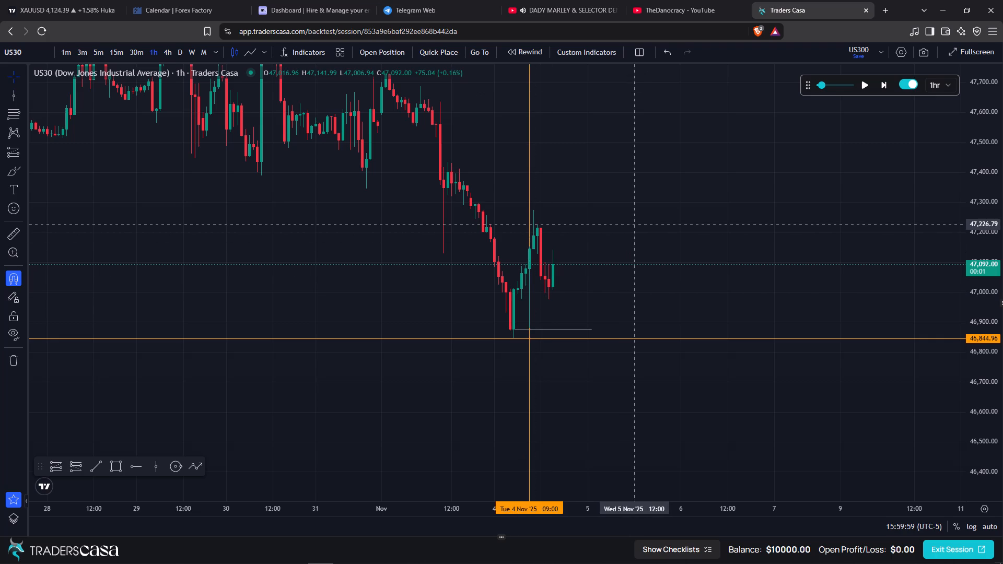
On the 15-minute timeframe, move the vertical line to Tue 4 Nov '25 09:30.
left_click(120, 49)
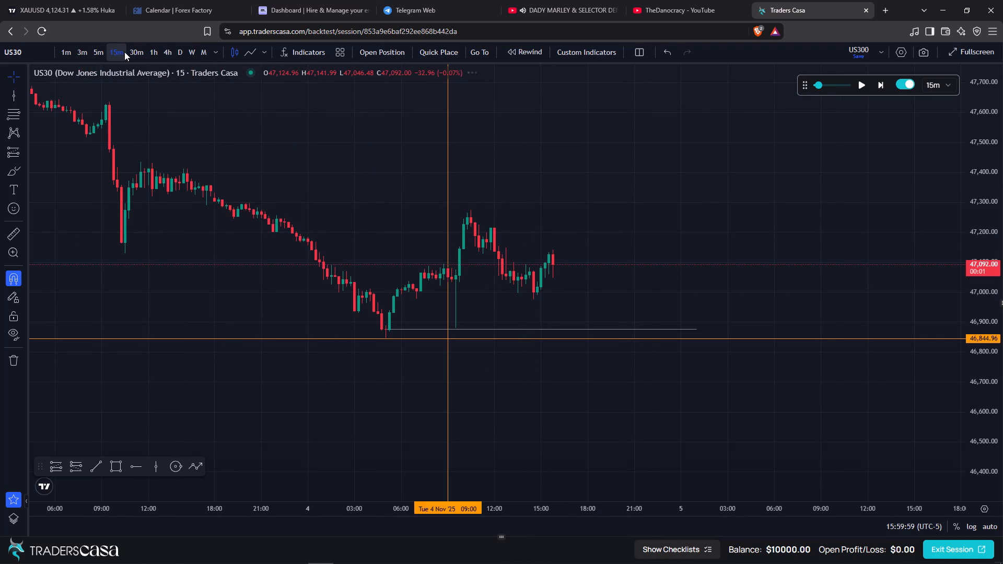
left_click_drag(448, 175, 455, 177)
left_click(397, 180)
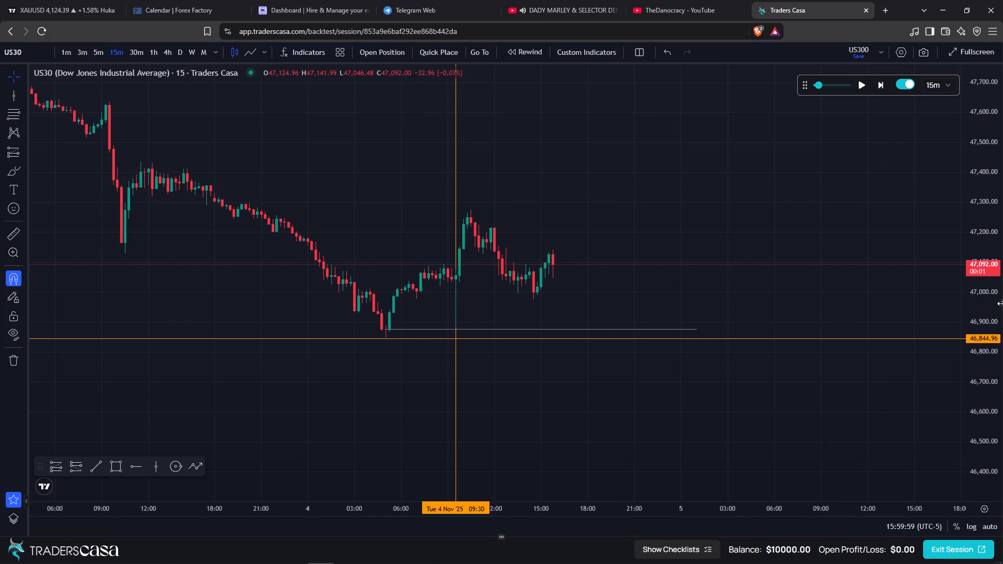
Examine the 1-minute price action around the 09:30 vertical line and the two horizontal levels below it.
left_click_drag(989, 315, 961, 157)
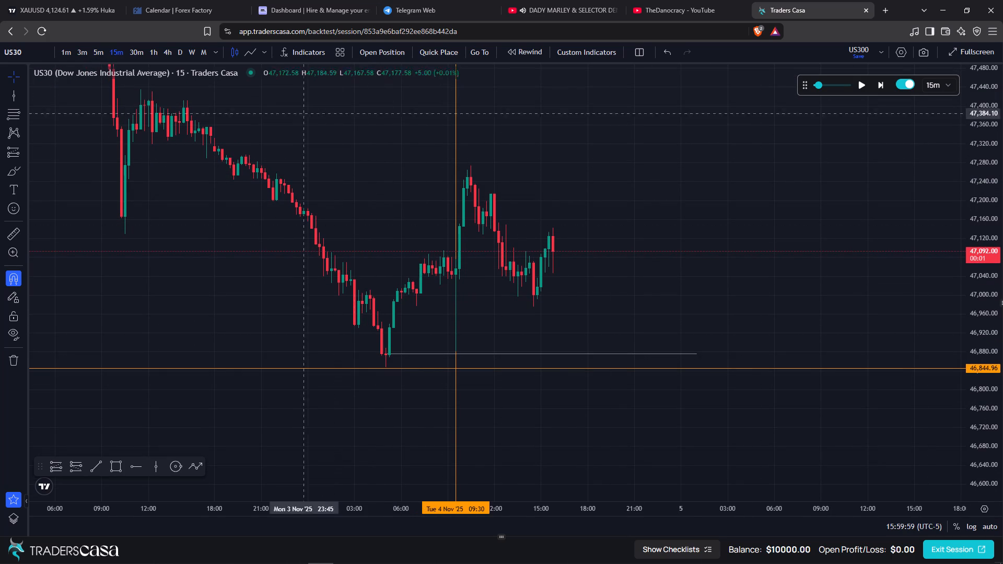
left_click(71, 49)
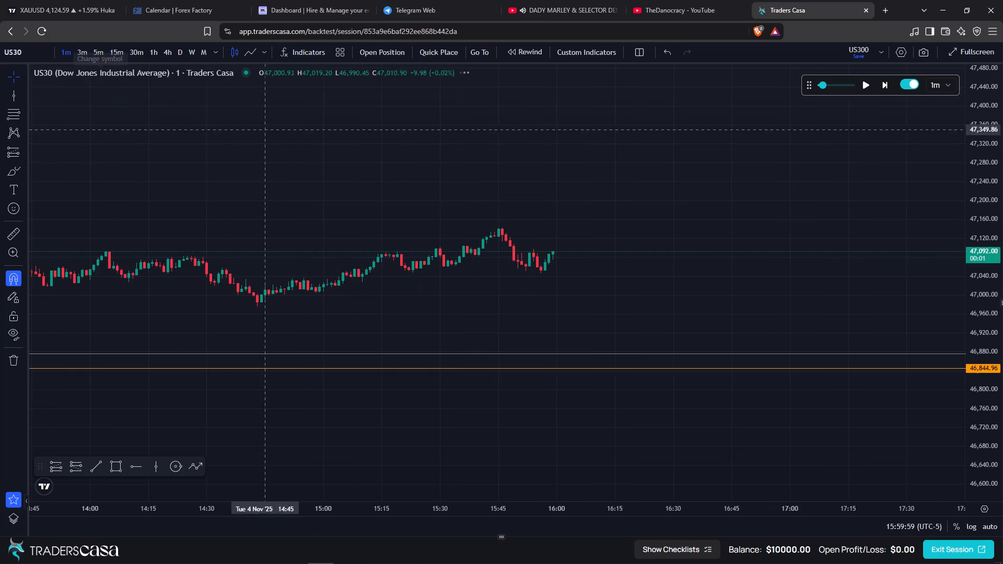
scroll(322, 198, "down", 11)
scroll(410, 314, "up", 5)
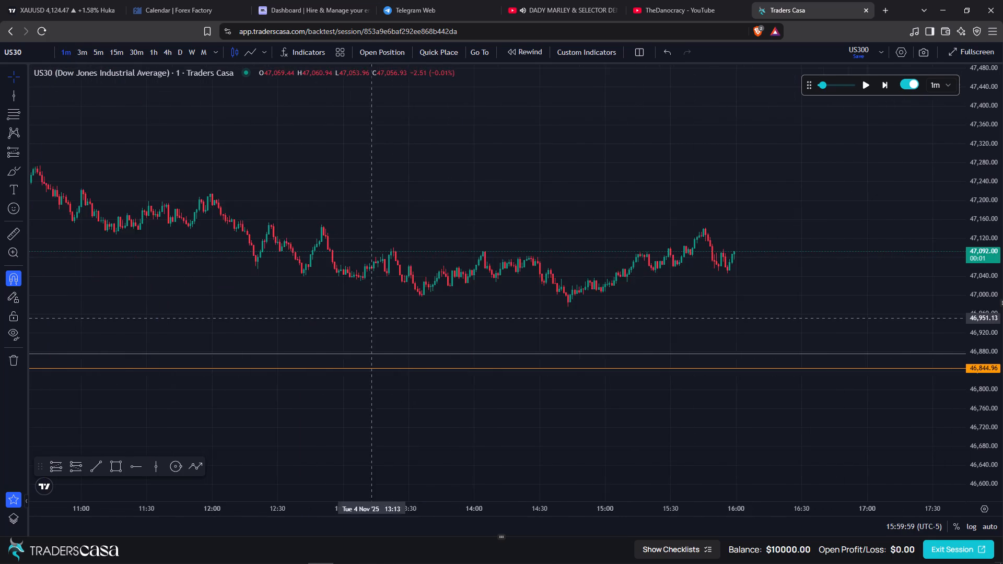
scroll(349, 318, "up", 2)
left_click_drag(176, 311, 776, 285)
left_click_drag(398, 295, 757, 313)
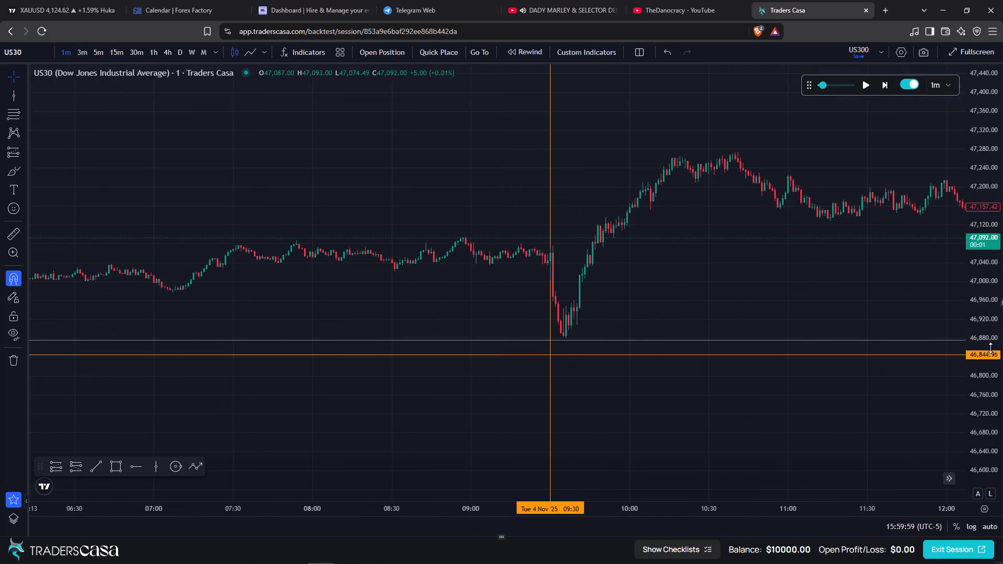
left_click_drag(987, 369, 961, 197)
scroll(649, 366, "up", 2)
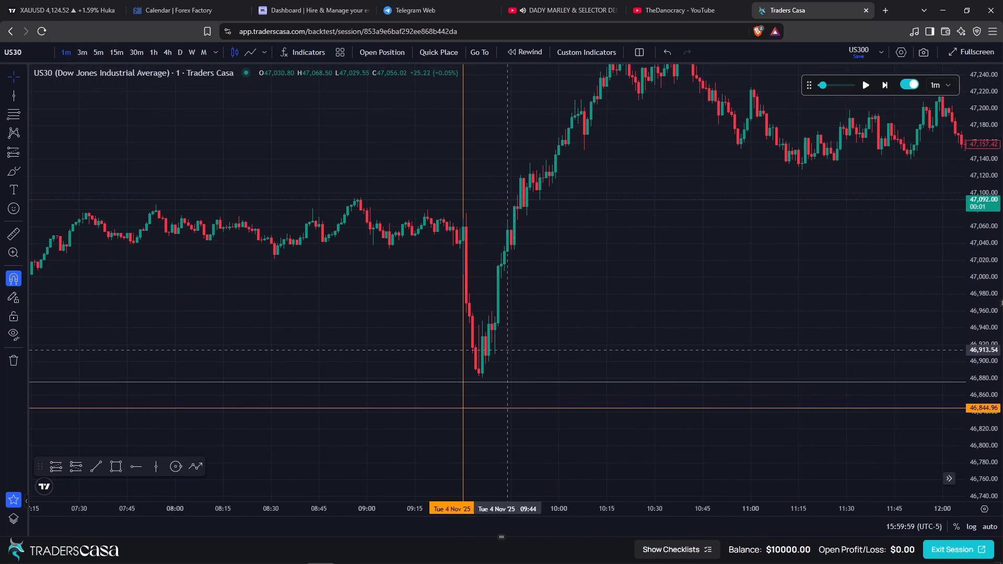
left_click_drag(511, 350, 544, 351)
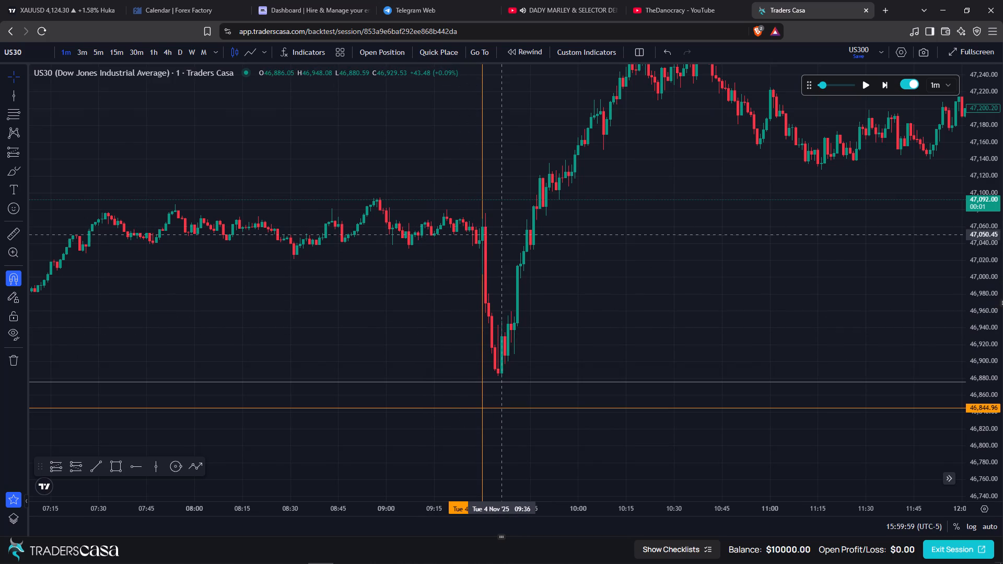
left_click_drag(987, 291, 979, 220)
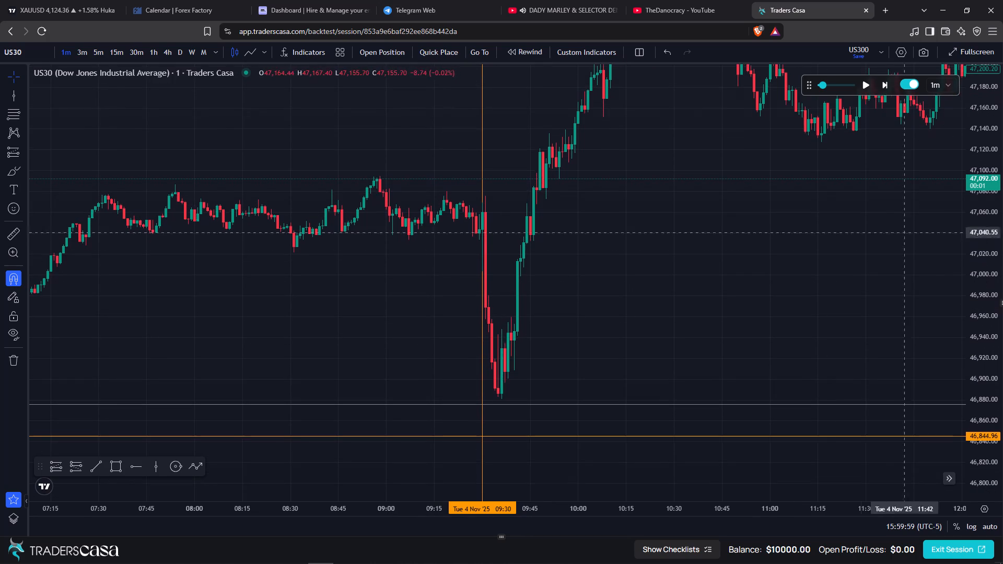
scroll(718, 276, "down", 4)
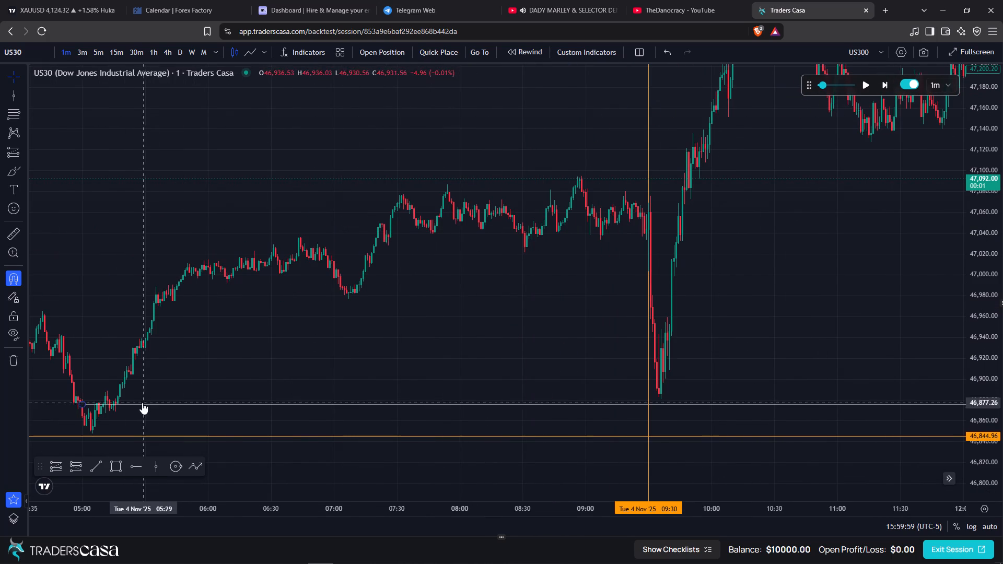
scroll(782, 320, "up", 5)
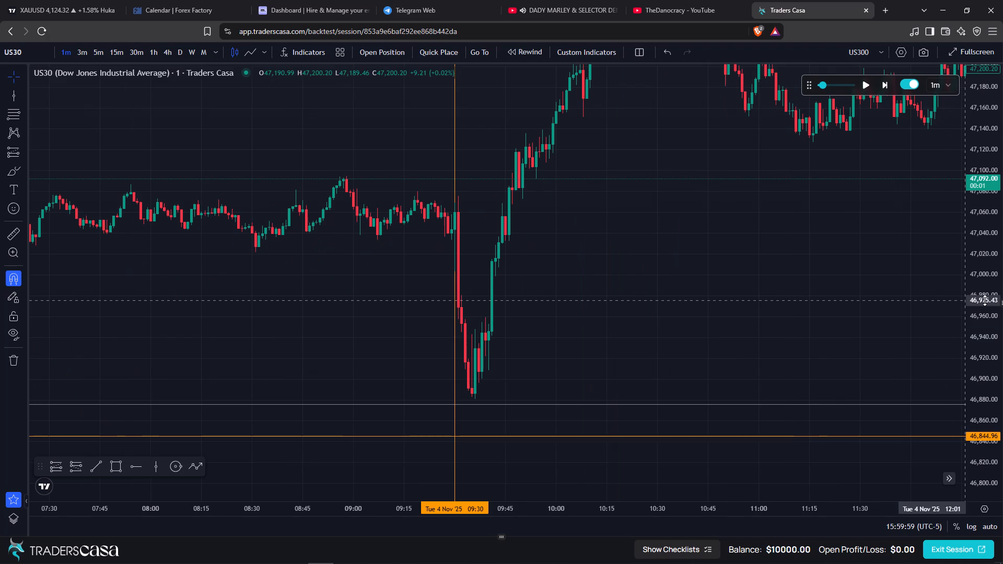
left_click_drag(989, 336, 983, 209)
left_click_drag(629, 236, 659, 339)
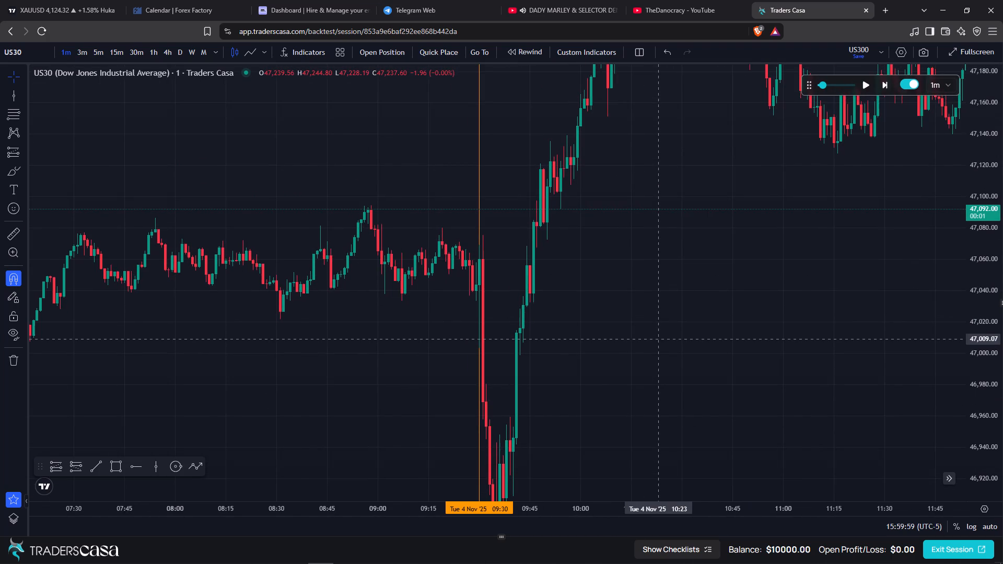
scroll(659, 339, "down", 1)
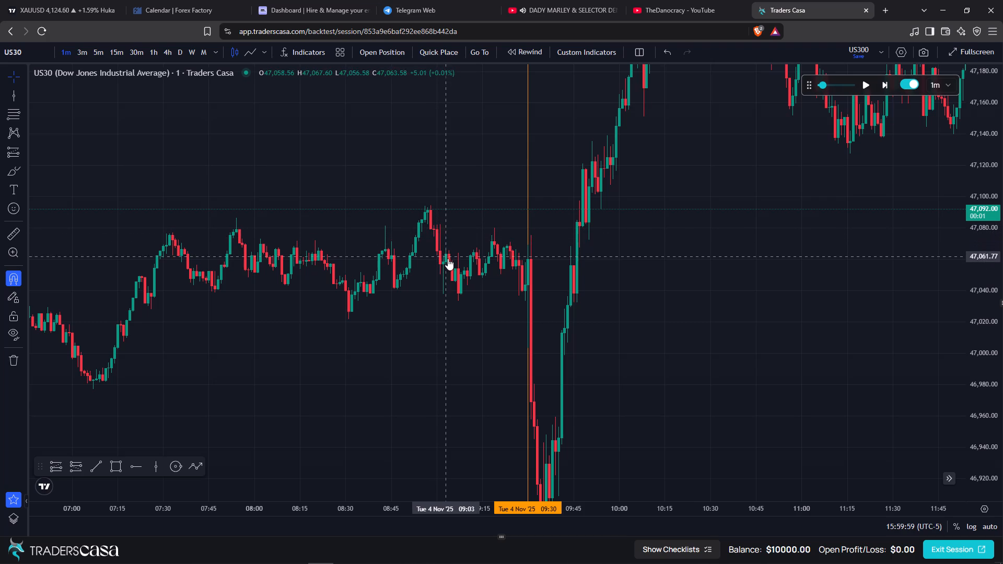
On the 5-minute timeframe, draw a rectangle between 47,074.52 and 47,064.02, spanning 08:55 to 10:15 on 4 Nov '25.
left_click(94, 54)
scroll(443, 198, "up", 2)
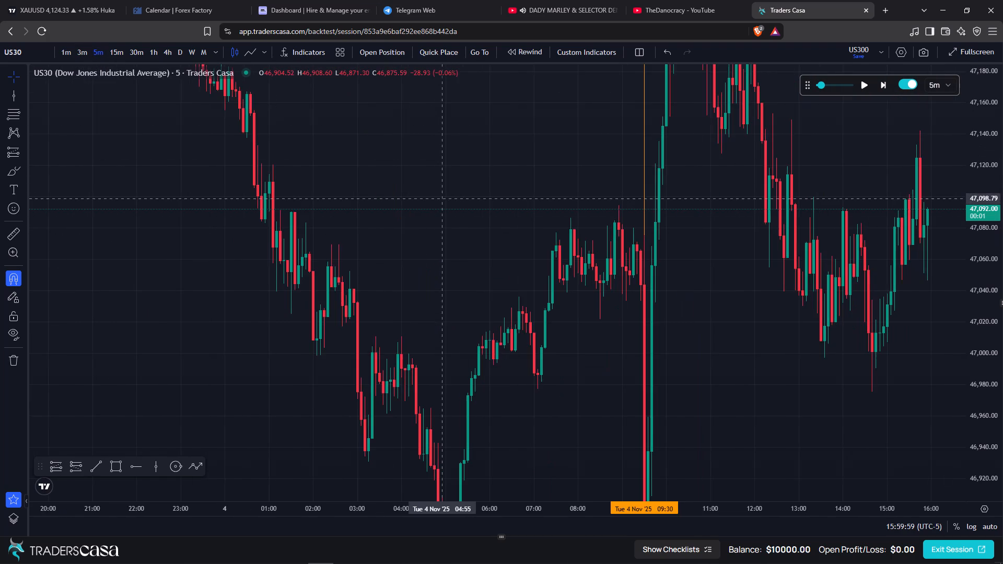
scroll(443, 198, "up", 3)
left_click_drag(614, 286, 577, 299)
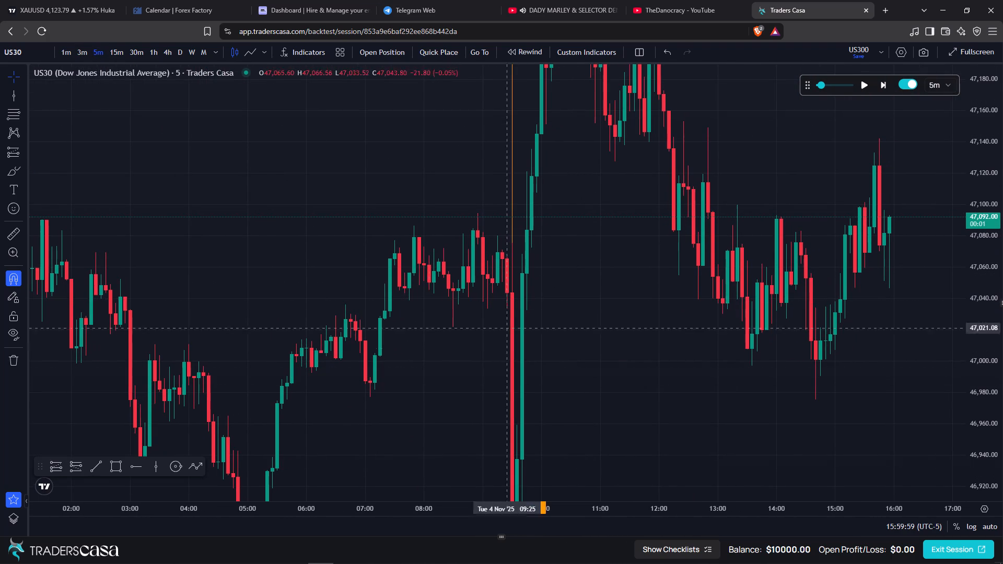
left_click(111, 464)
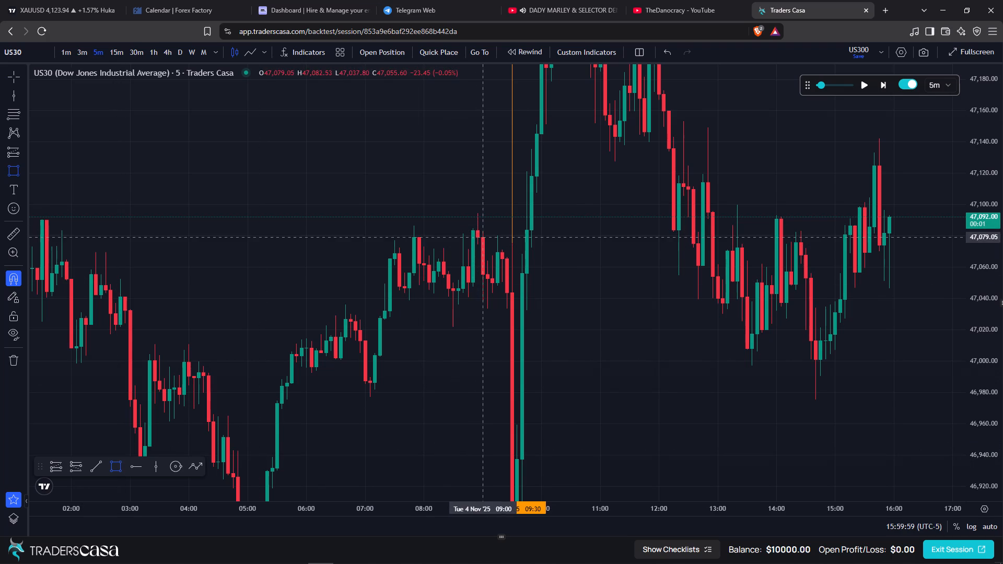
left_click(477, 246)
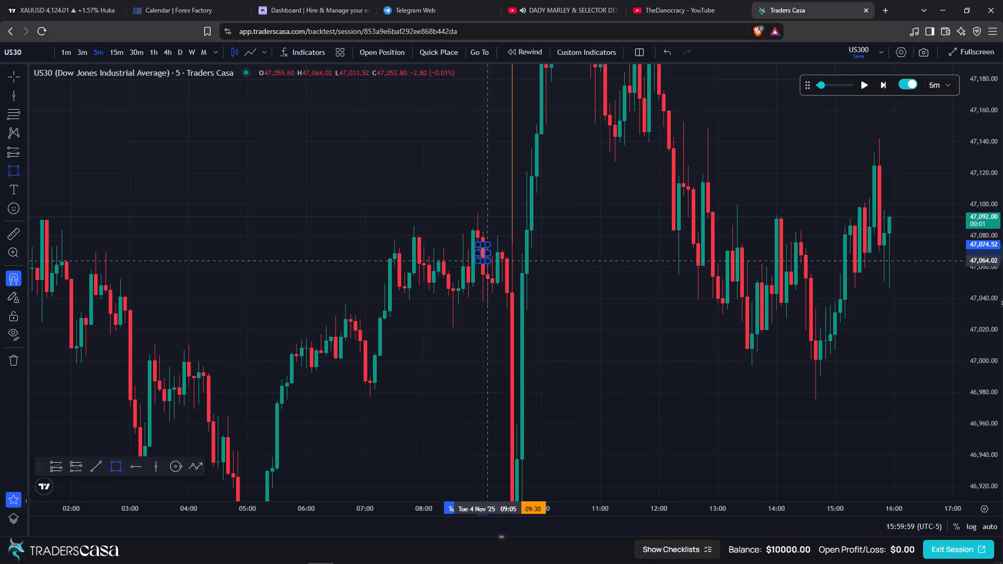
left_click(486, 260)
left_click_drag(488, 253, 558, 248)
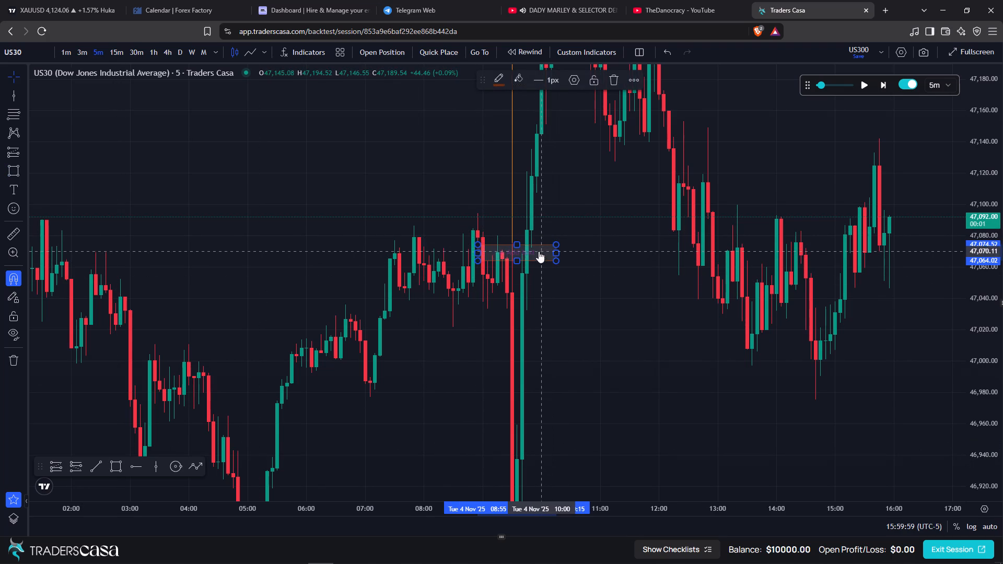
Label the new rectangle ERL.
left_click(530, 251)
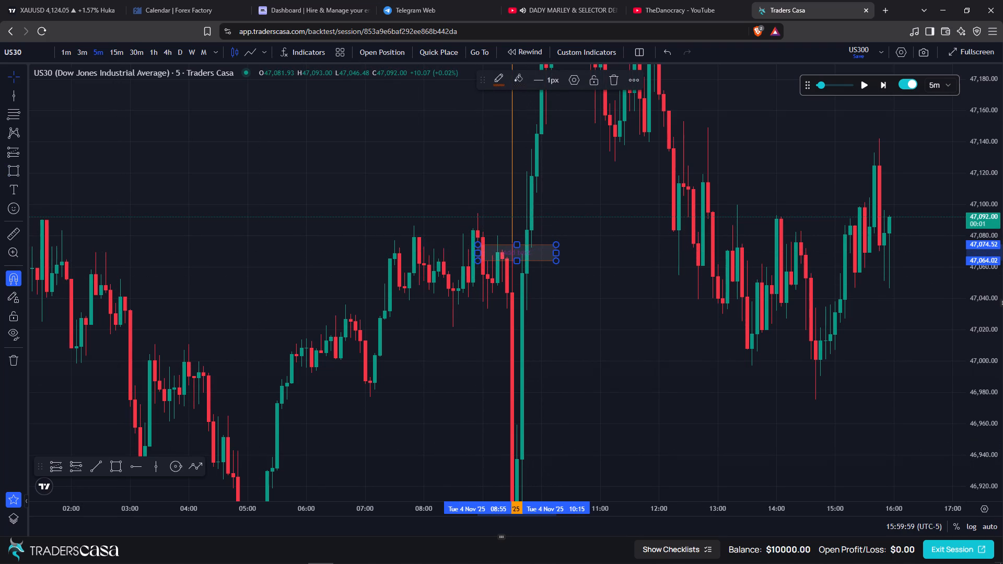
type("ER")
key("shift+l")
Set the ERL rectangle's orange border to 99% opacity and its fill to 0% opacity.
left_click(518, 83)
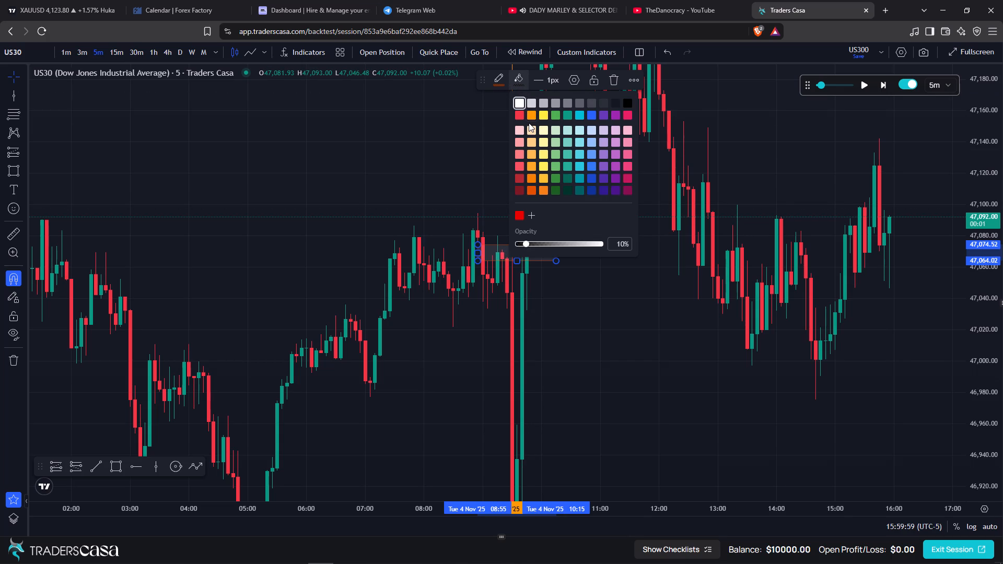
left_click(497, 73)
left_click_drag(539, 246, 469, 243)
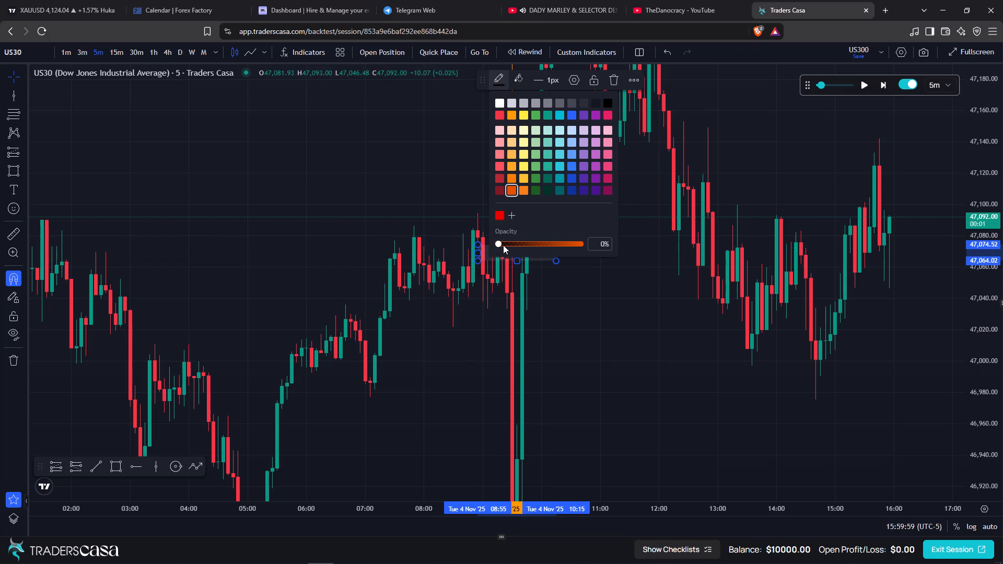
left_click_drag(503, 244, 578, 241)
left_click_drag(578, 241, 579, 242)
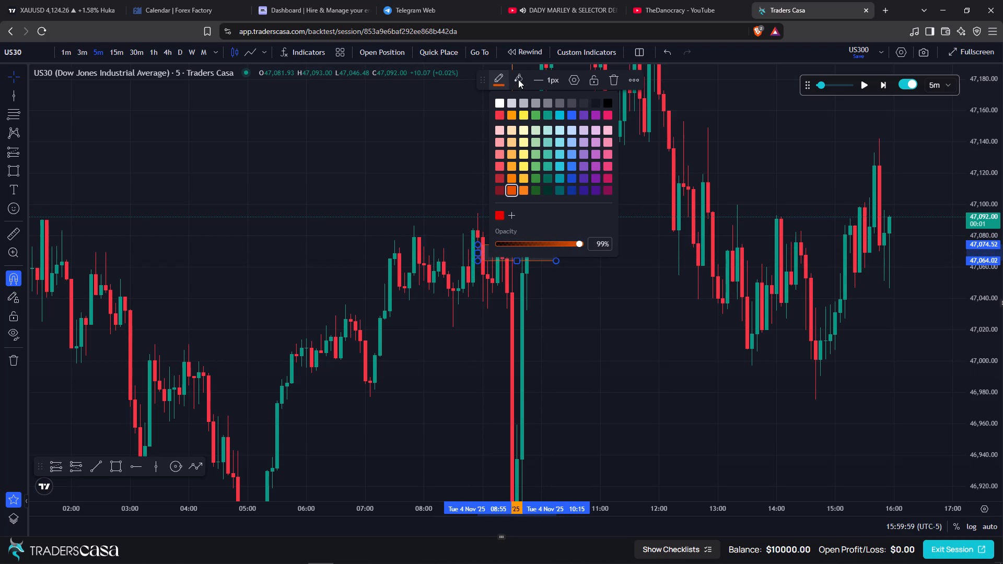
left_click(518, 79)
left_click_drag(526, 243, 510, 241)
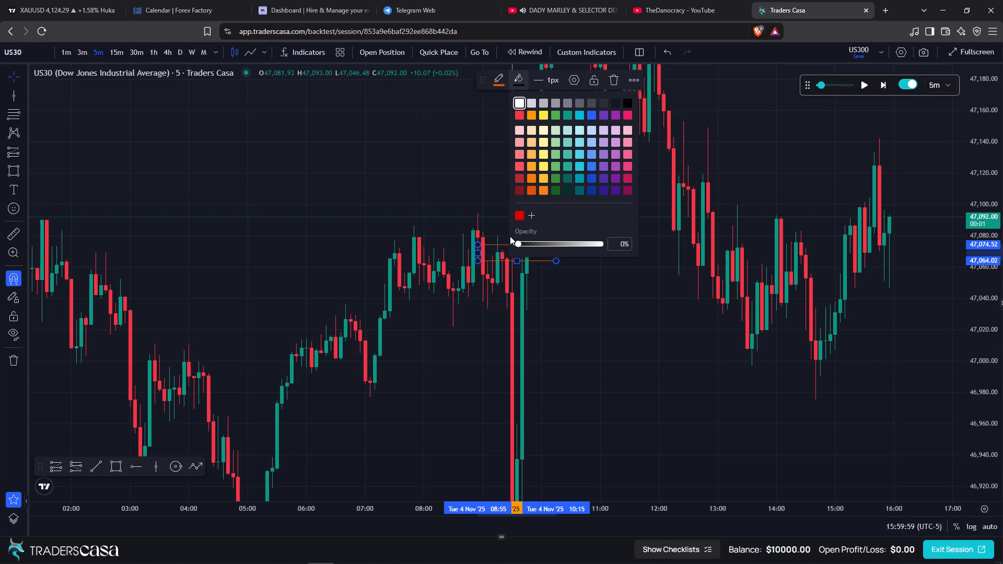
left_click(519, 218)
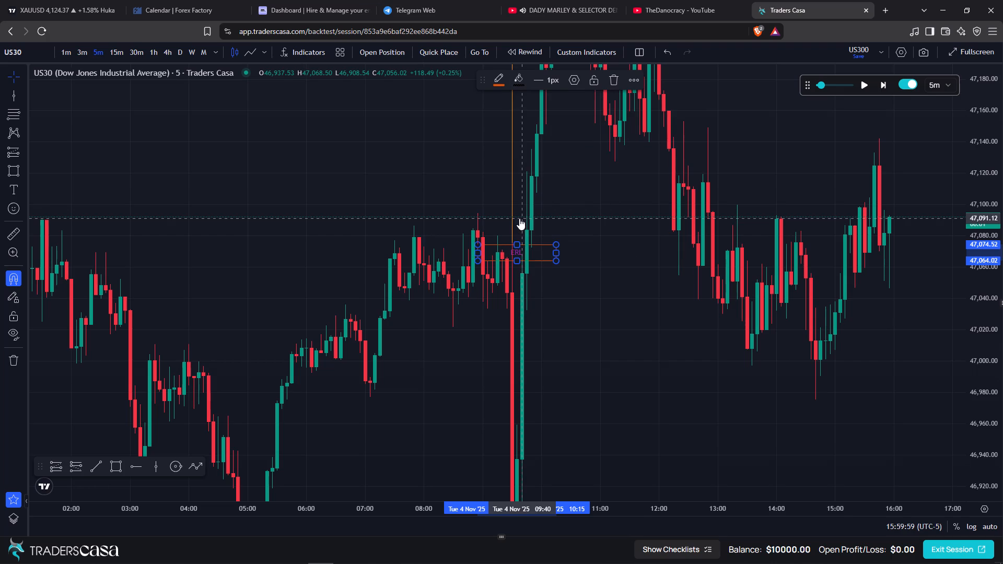
left_click(475, 190)
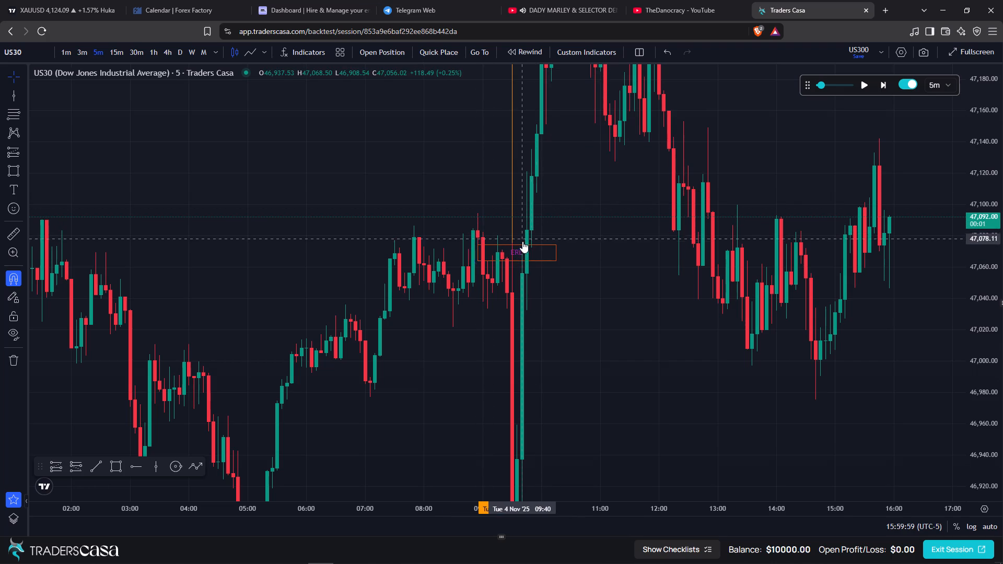
Colour the ERL rectangle's label white and align the text to the right inside the rectangle.
left_click(520, 253)
left_click(539, 82)
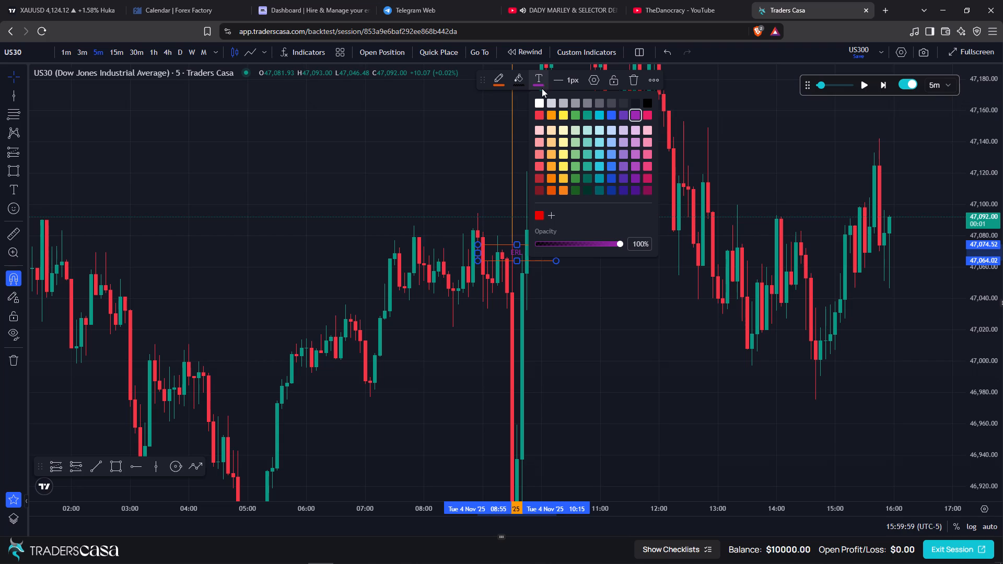
left_click(537, 103)
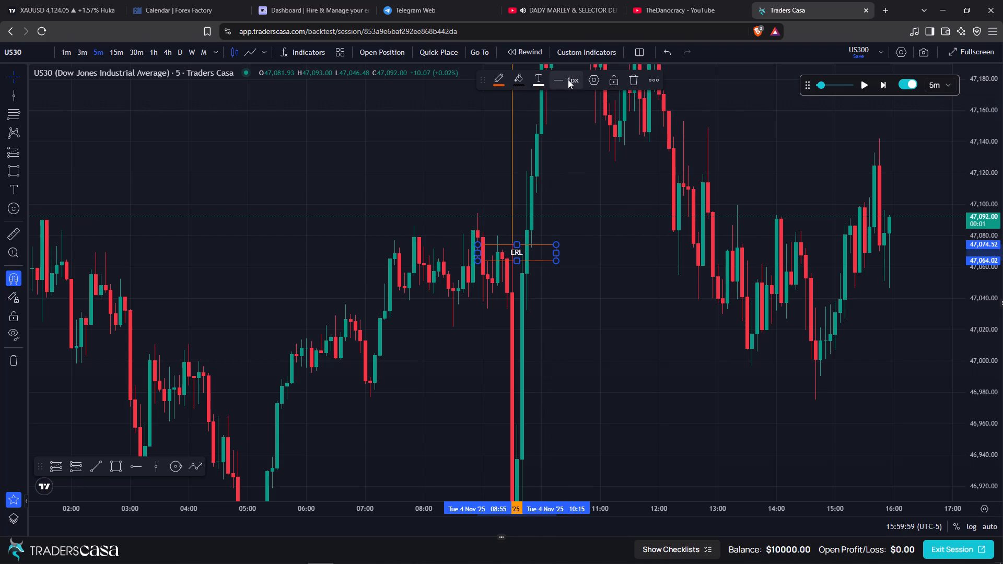
left_click(596, 81)
left_click(597, 81)
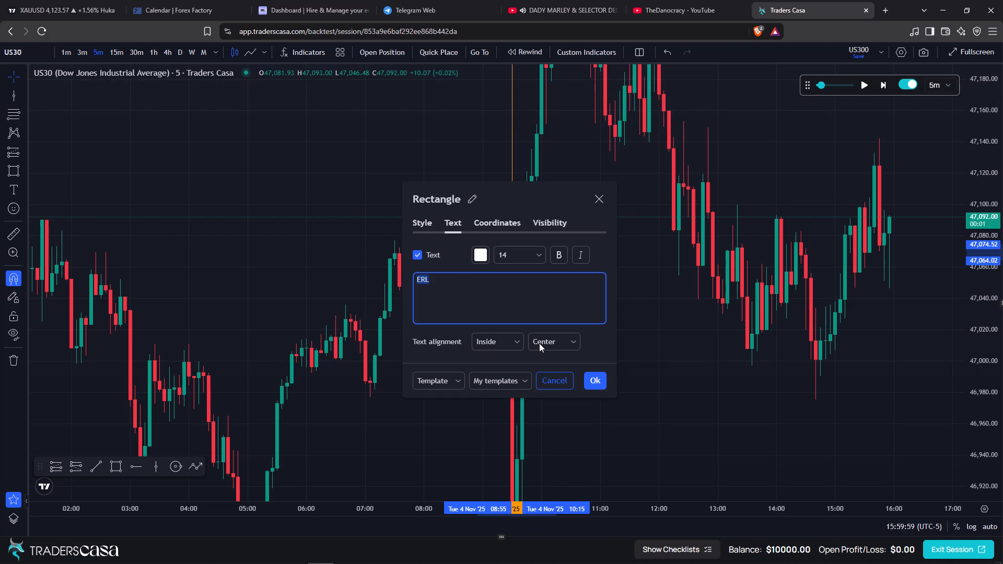
left_click(543, 343)
left_click(547, 392)
left_click(596, 378)
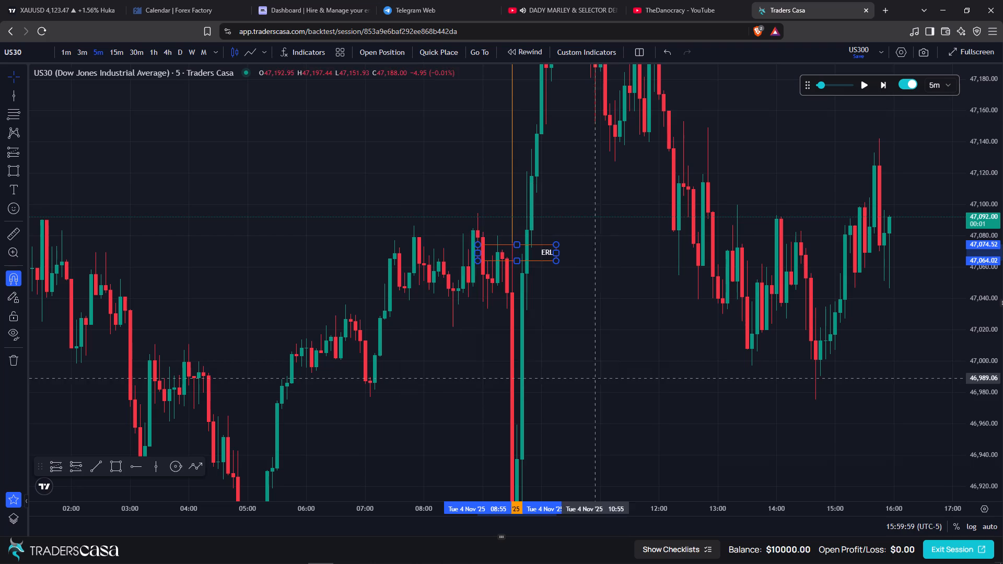
Examine the 5-minute price action around the ERL rectangle, comparing the candlestick view with the line chart.
scroll(601, 319, "up", 3)
left_click_drag(466, 329, 552, 352)
scroll(552, 352, "up", 4)
left_click_drag(464, 345, 657, 371)
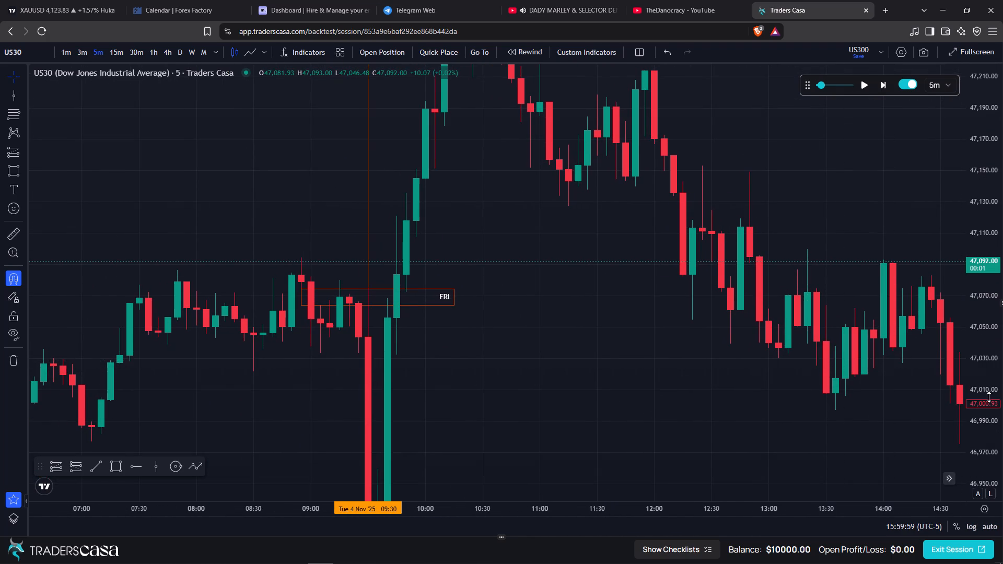
left_click_drag(989, 397, 961, 210)
left_click_drag(567, 399, 612, 293)
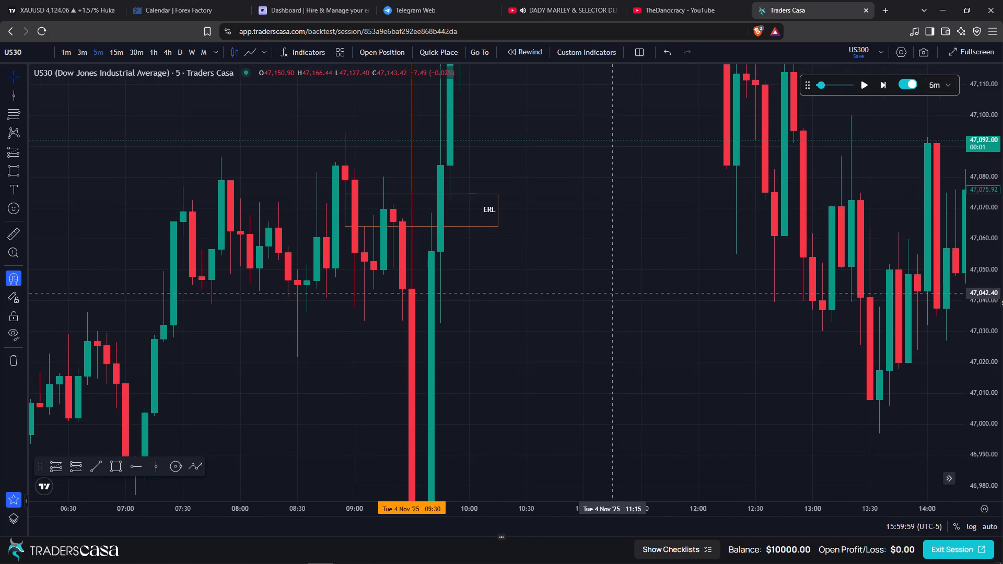
left_click_drag(573, 296, 602, 332)
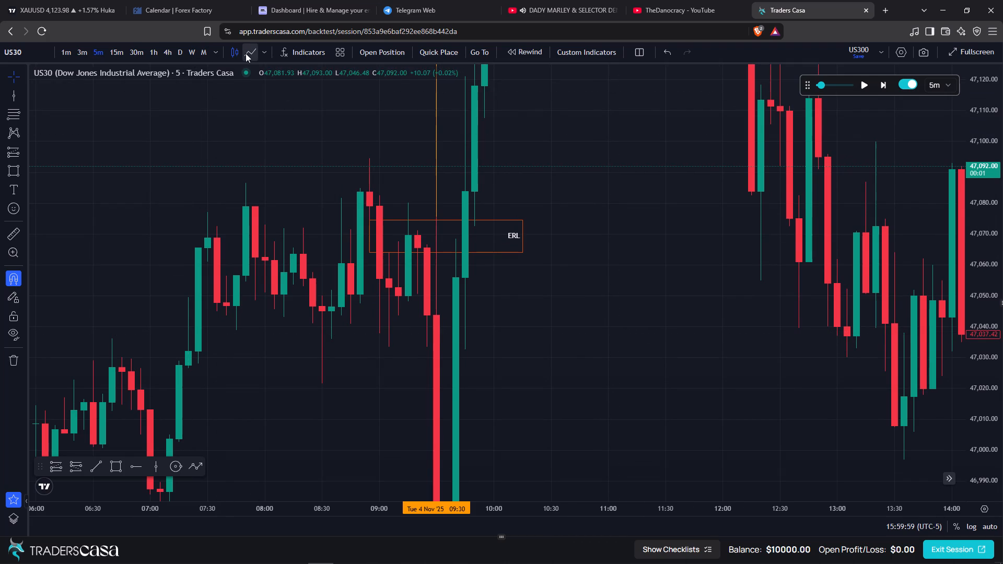
left_click(246, 53)
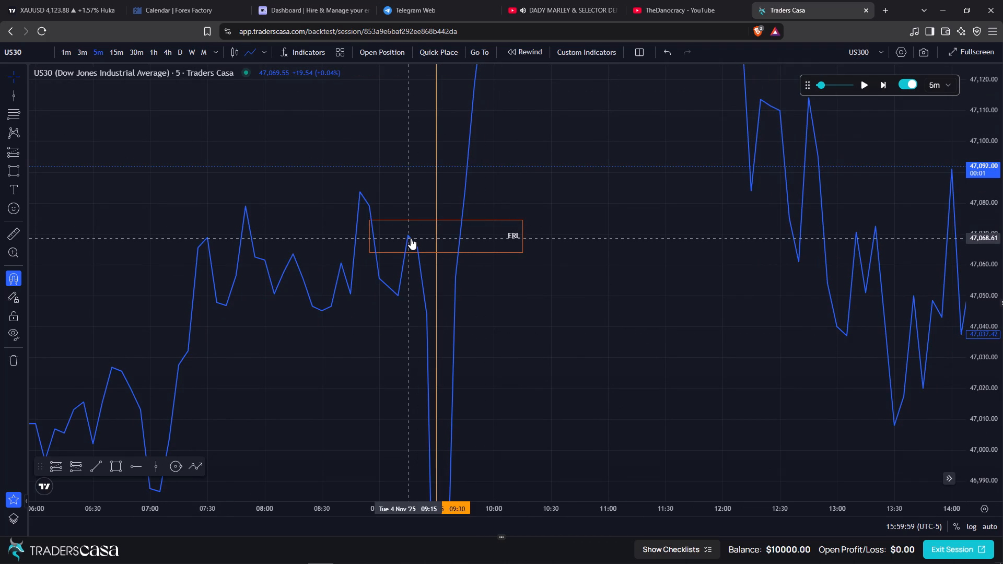
left_click(238, 50)
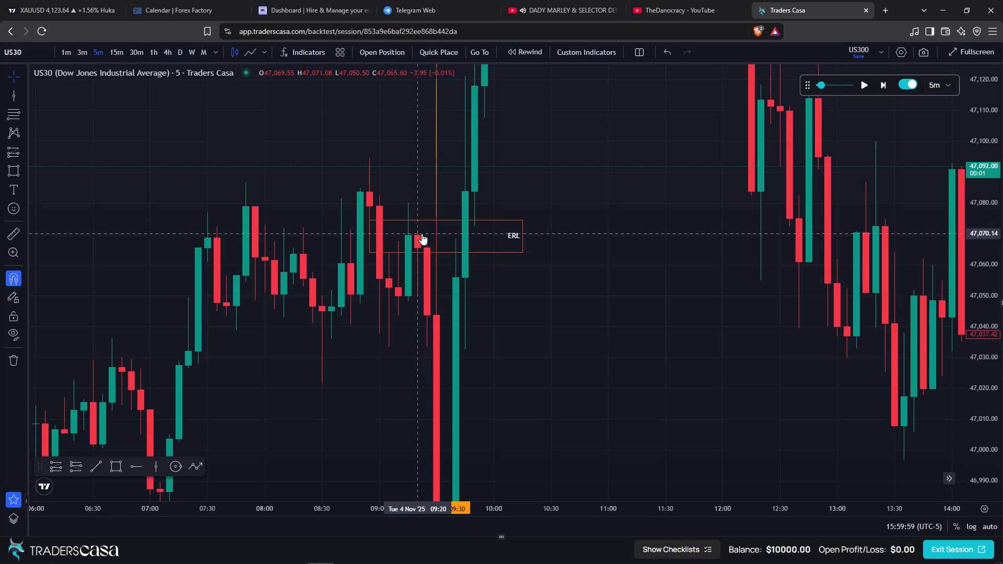
Switch to the 1-minute timeframe and examine the price action around the ERL rectangle and the 09:30 vertical line.
left_click(79, 50)
left_click(71, 54)
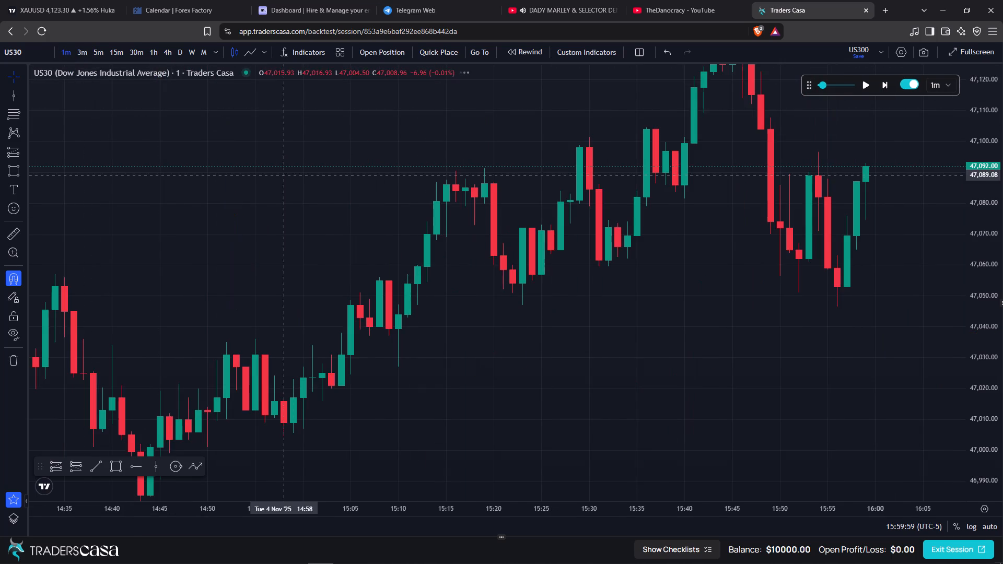
scroll(290, 177, "down", 15)
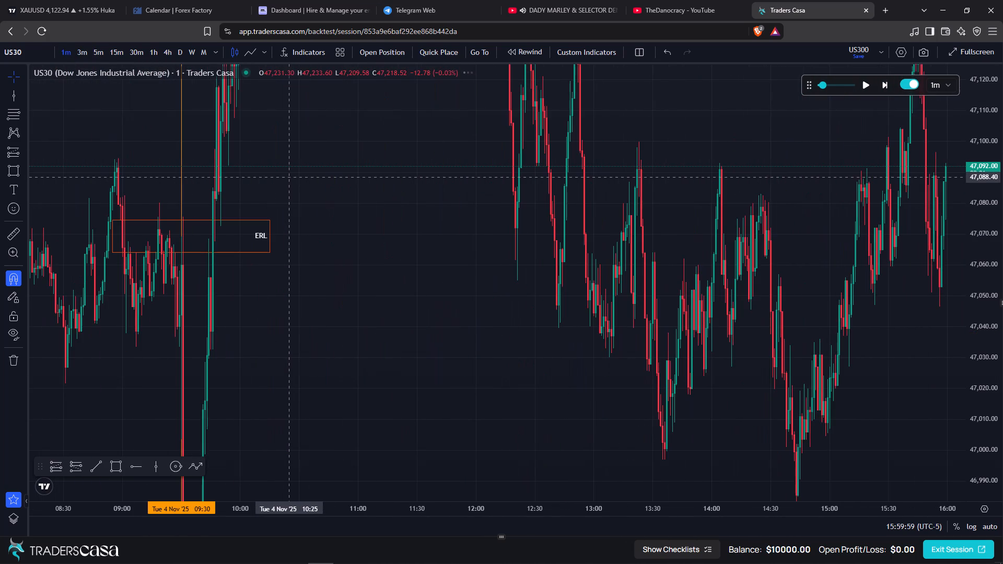
left_click_drag(282, 181, 620, 220)
scroll(620, 220, "up", 5)
left_click_drag(332, 180, 375, 186)
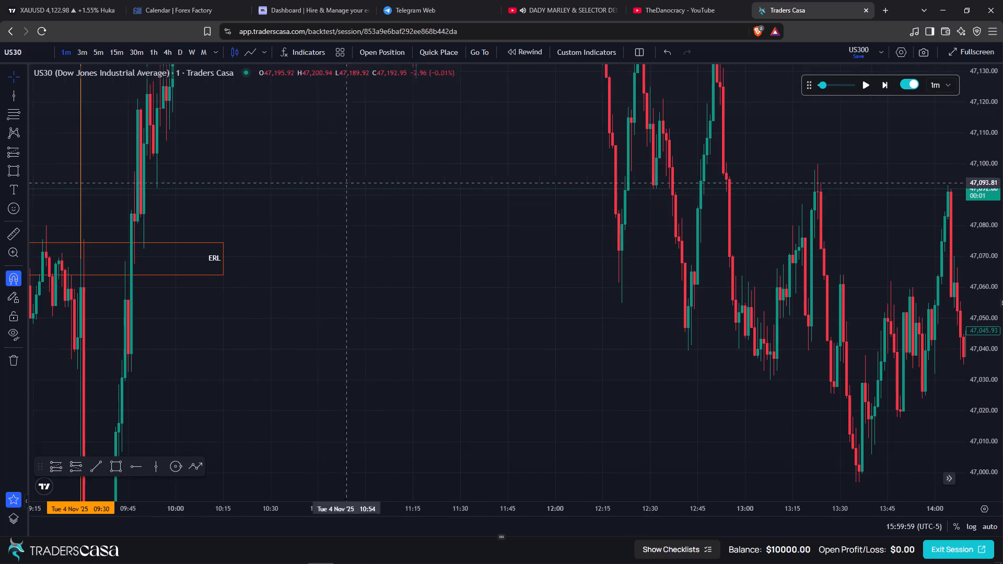
left_click_drag(375, 186, 632, 191)
scroll(633, 191, "up", 6)
left_click_drag(233, 179, 752, 179)
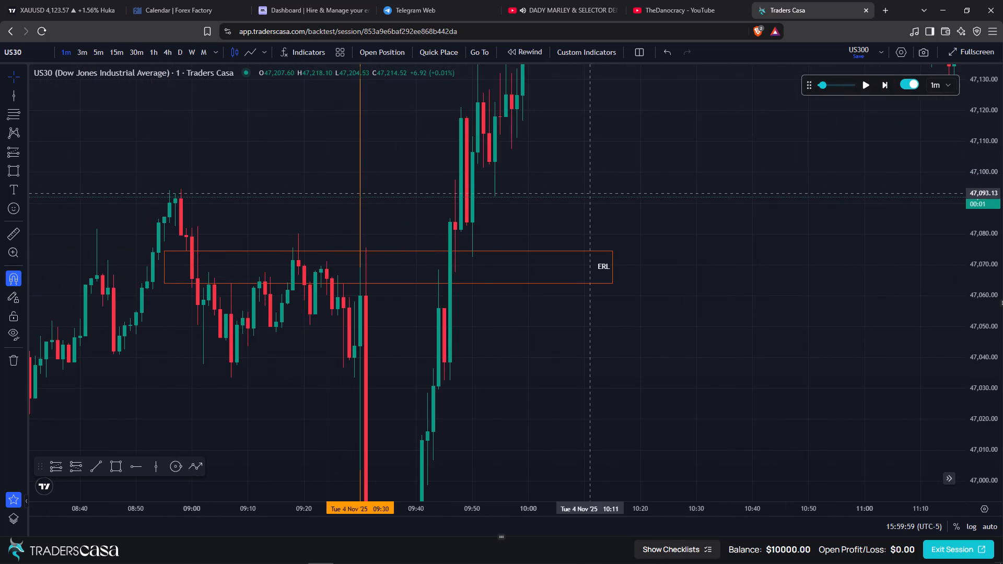
scroll(591, 193, "up", 4)
left_click_drag(359, 211, 720, 197)
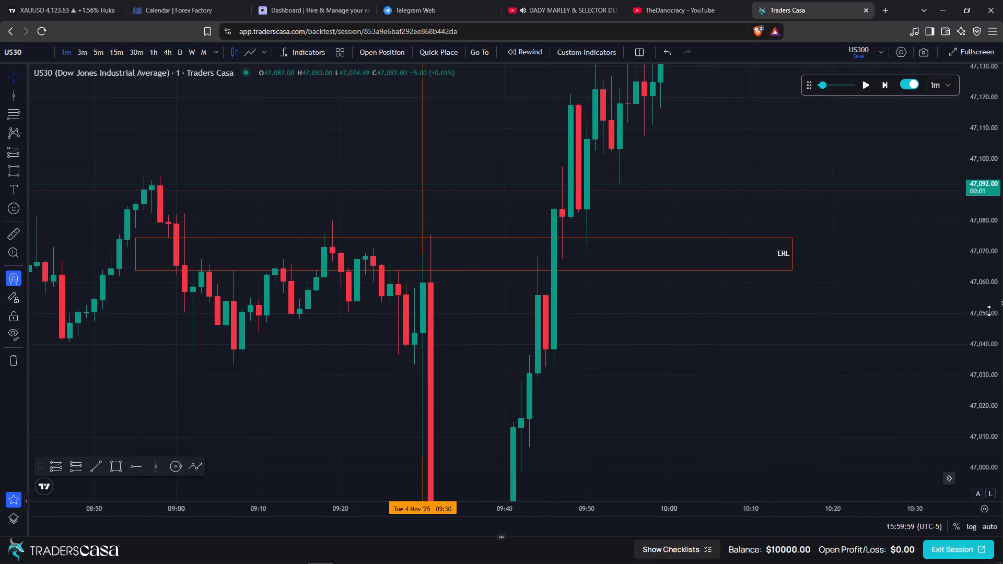
left_click_drag(986, 331, 982, 201)
left_click_drag(833, 184, 874, 261)
scroll(874, 261, "down", 2)
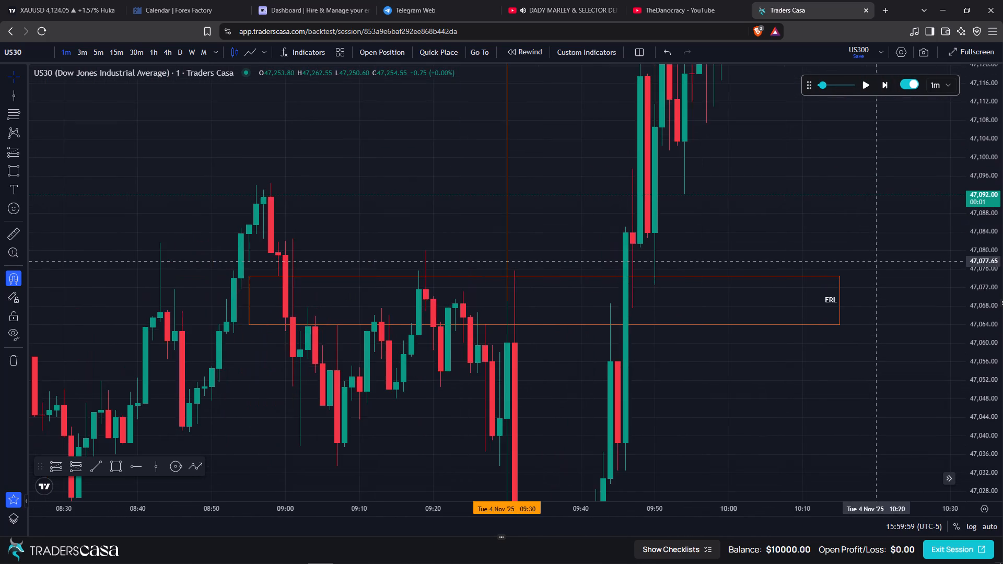
scroll(447, 208, "up", 2)
left_click_drag(318, 209, 376, 180)
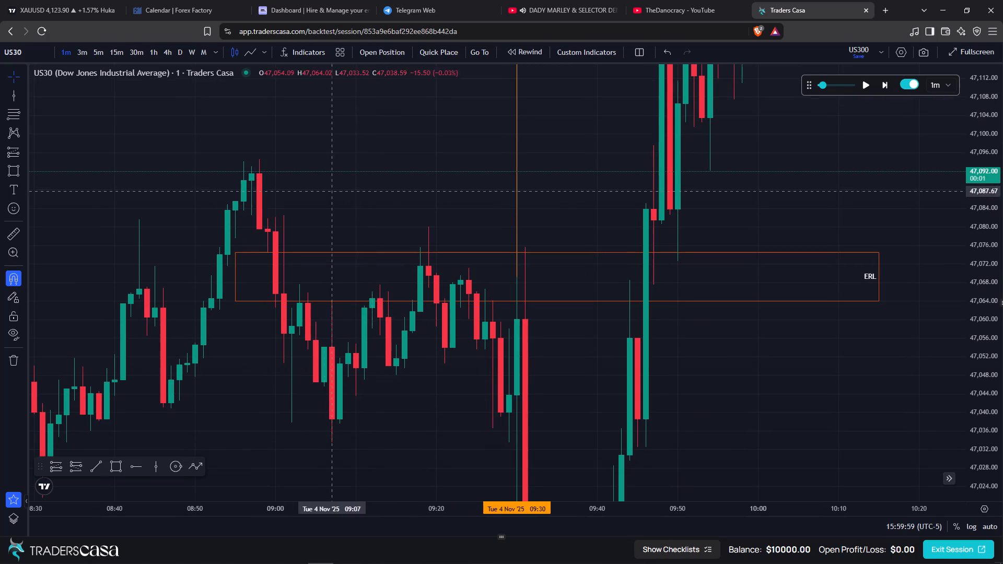
On the line chart, draw a horizontal trend line at 47,042.10 from 08:46 to 09:07, and restore the candlestick view.
left_click(250, 56)
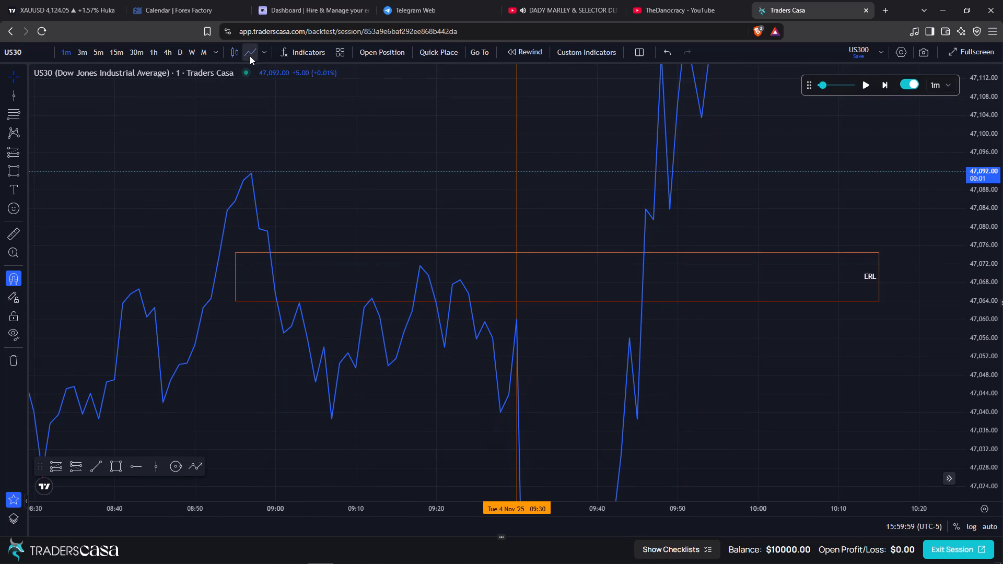
left_click(91, 466)
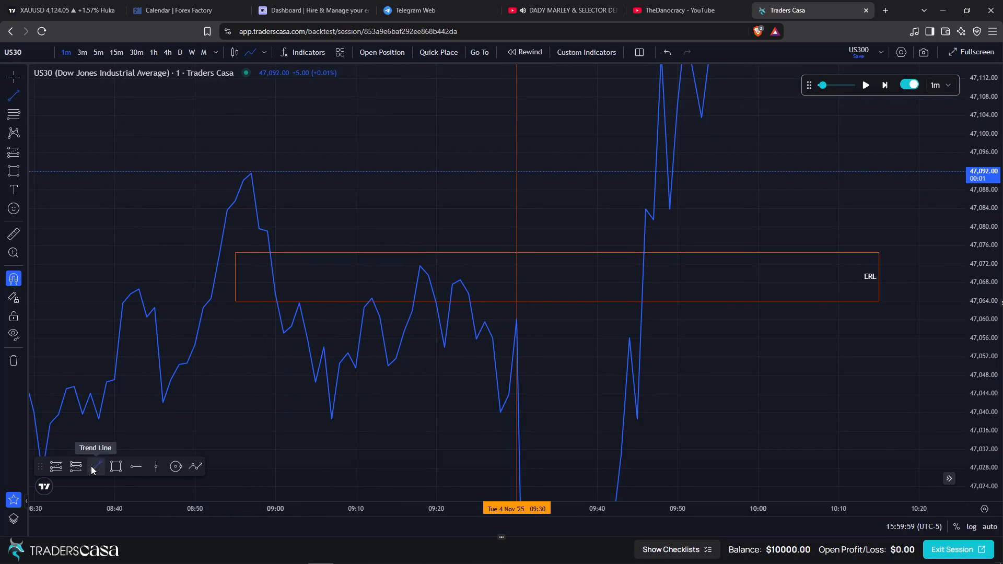
left_click(164, 399)
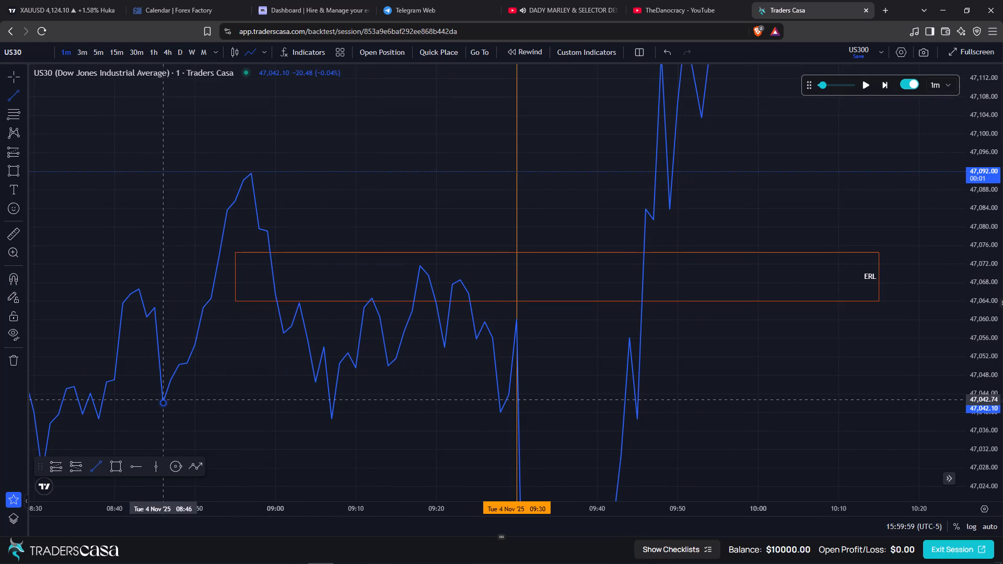
left_click(331, 405, "shift")
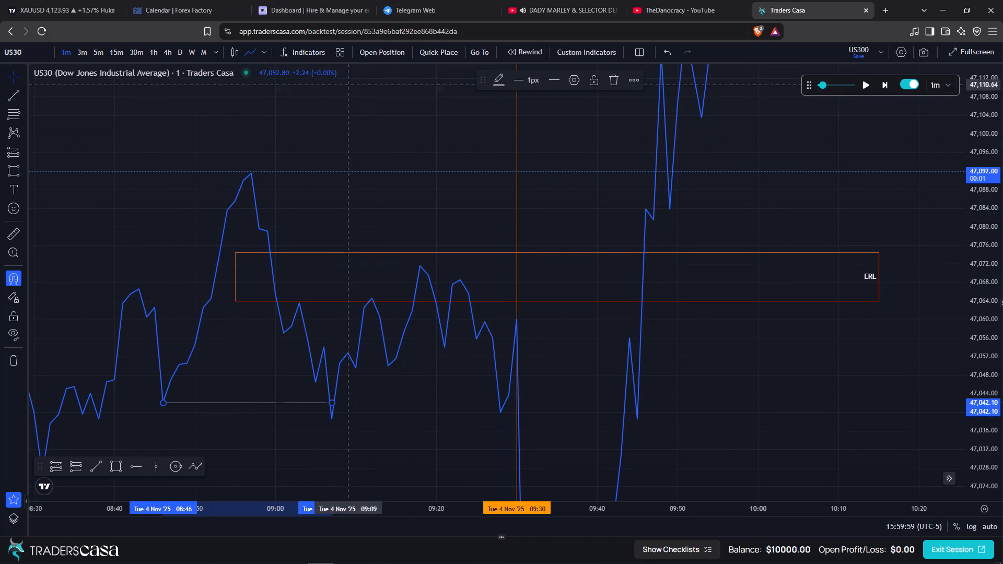
left_click(234, 51)
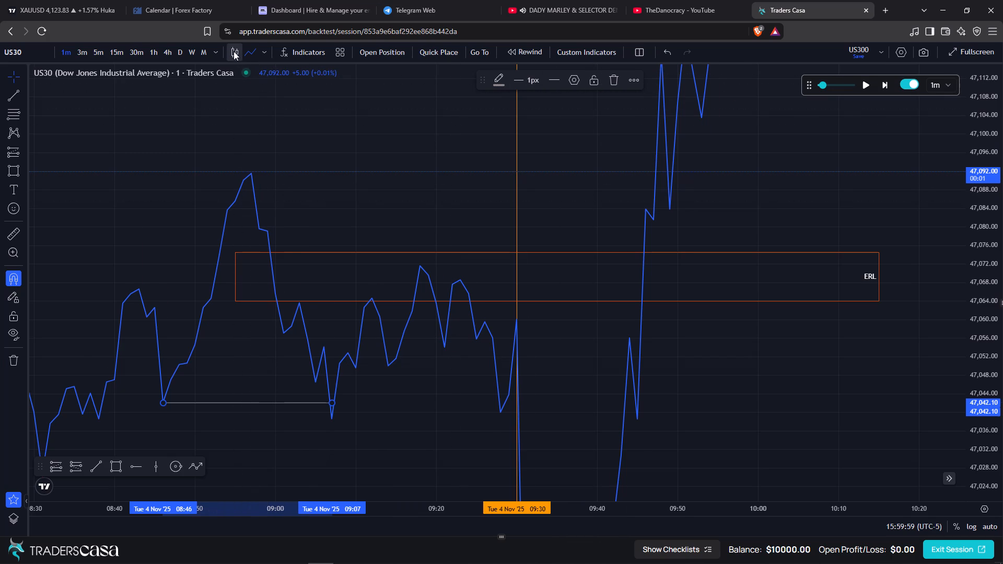
Label the new trend line BoS.
left_click(247, 410)
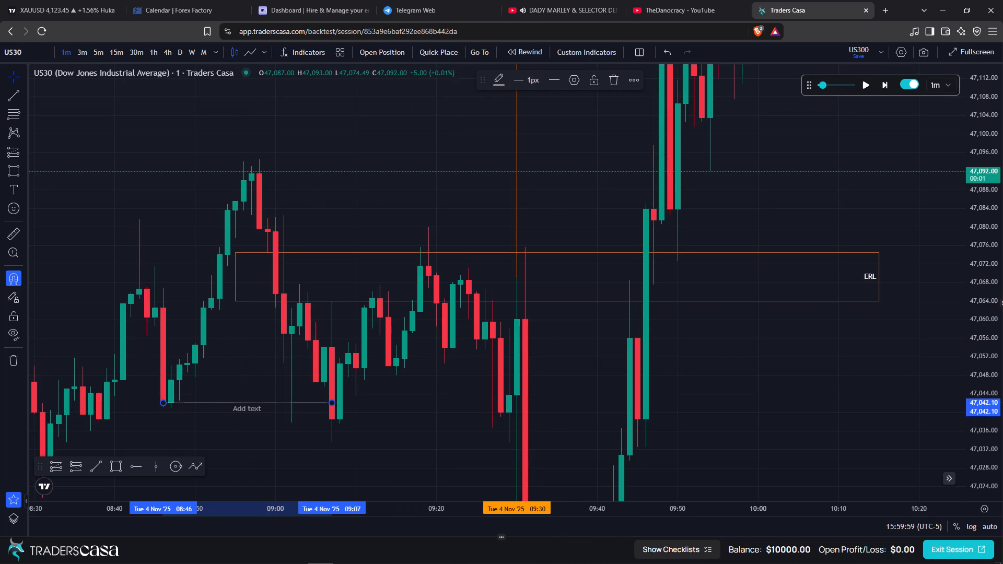
key("shift+b")
key("o")
key("shift+s")
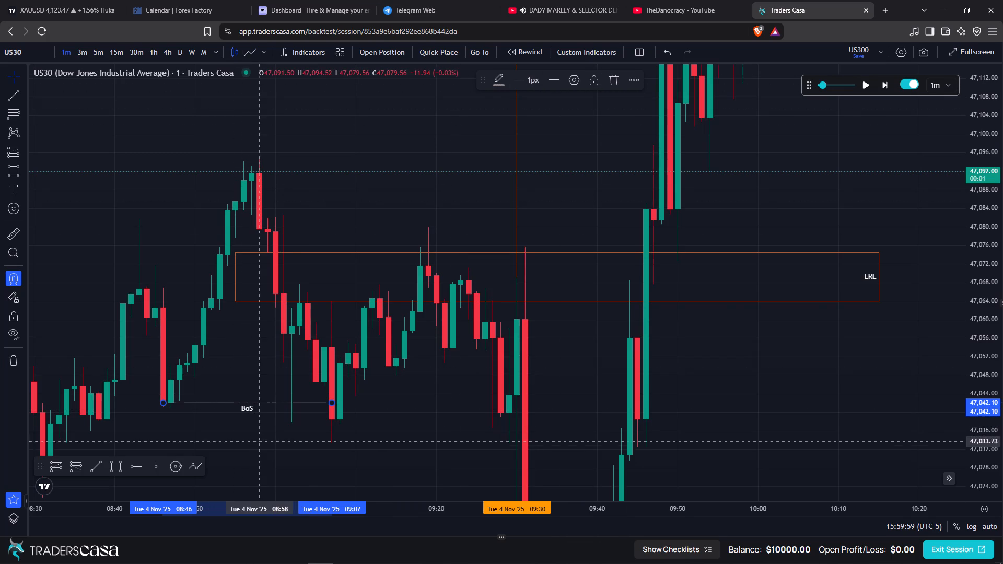
left_click(266, 449)
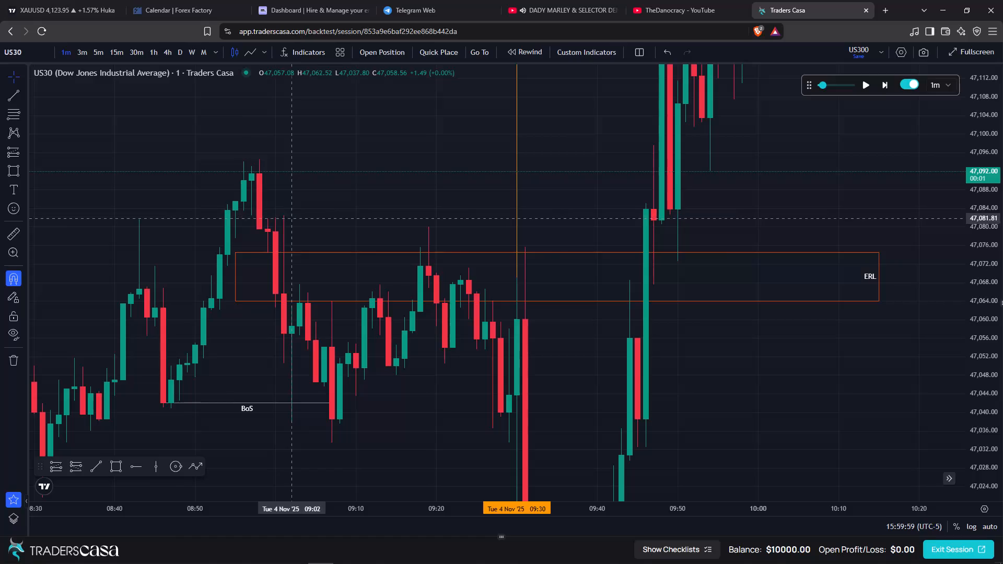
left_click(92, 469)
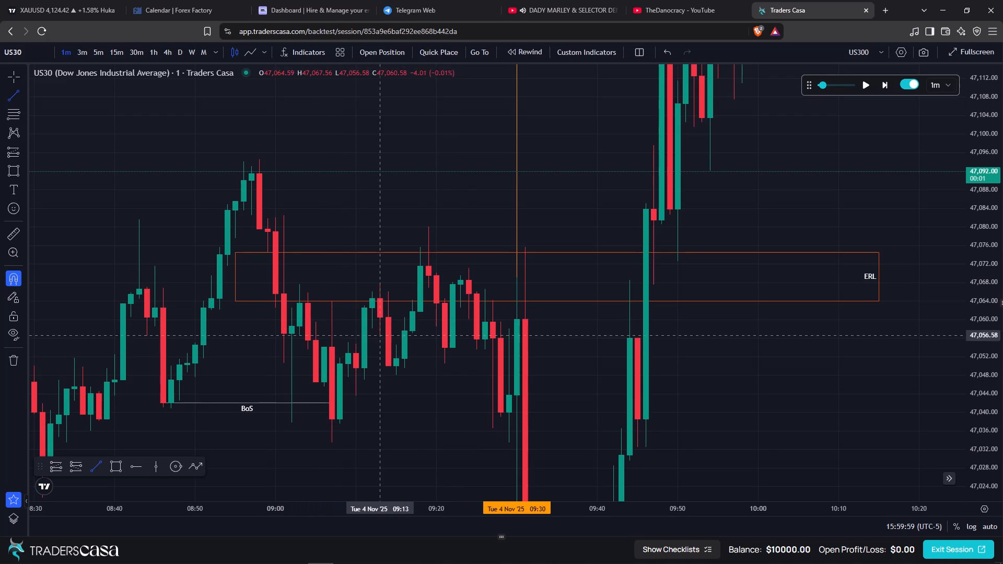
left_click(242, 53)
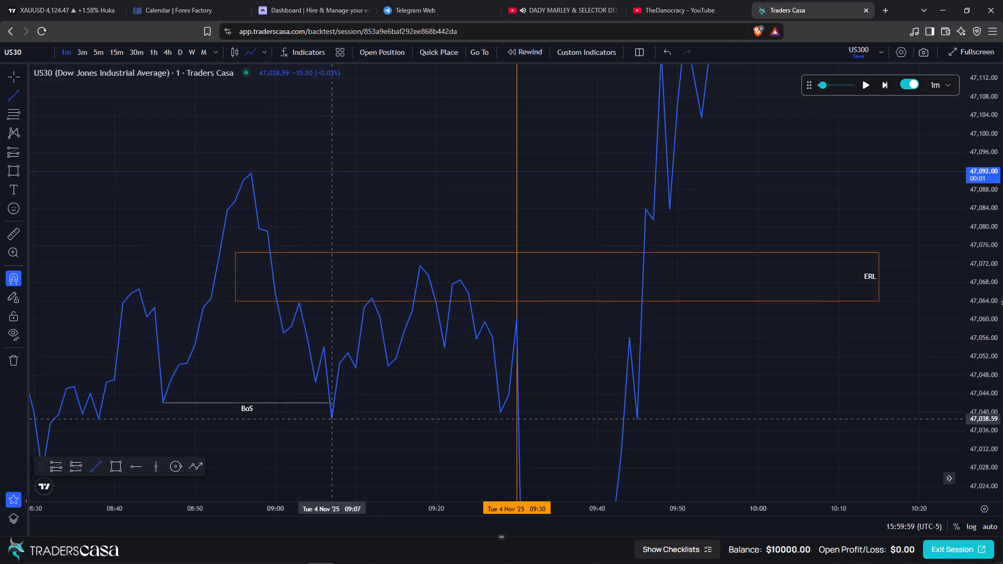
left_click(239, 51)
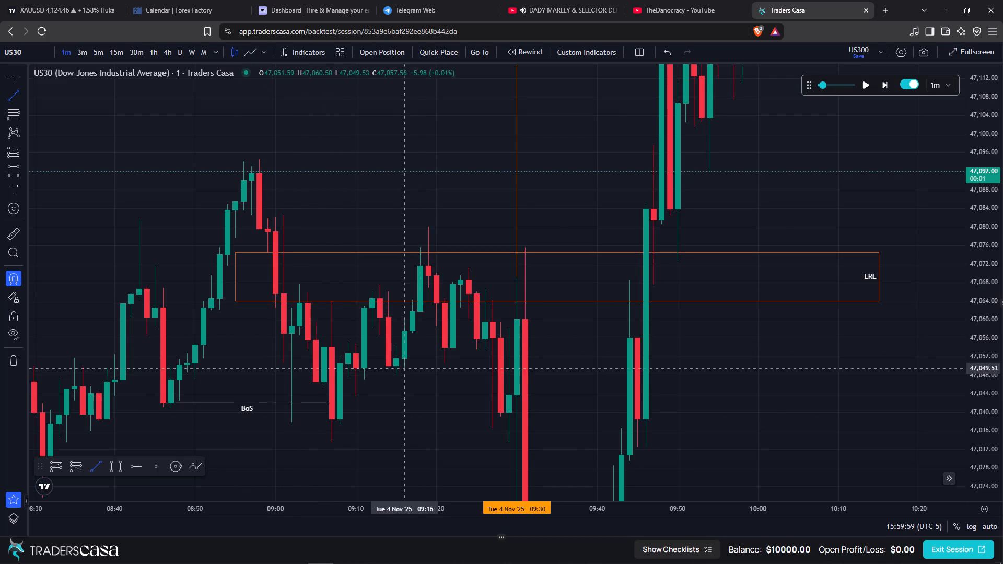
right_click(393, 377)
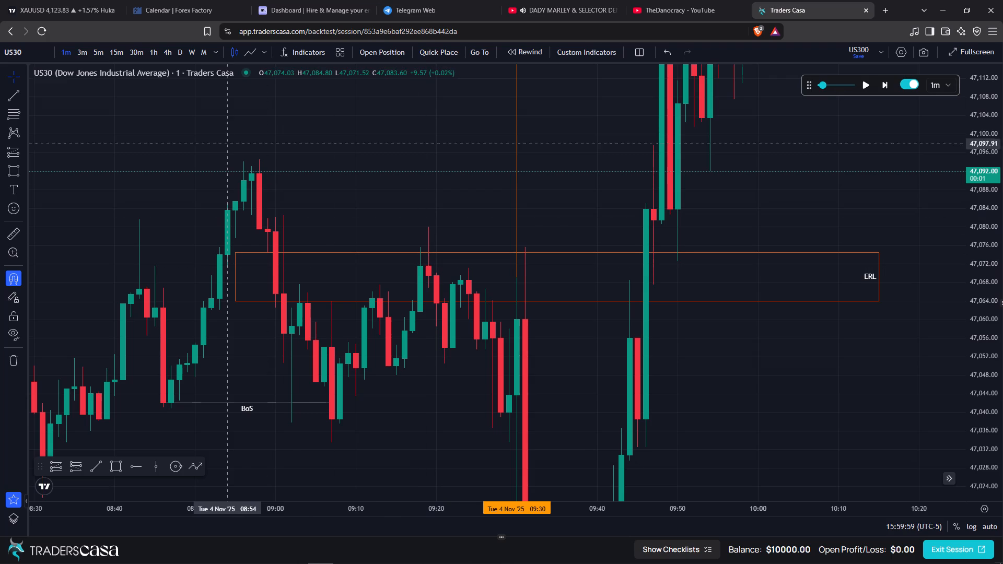
Compare the line and candlestick views and examine the 1-minute price action between the BoS line and the 09:30 vertical line.
left_click(252, 56)
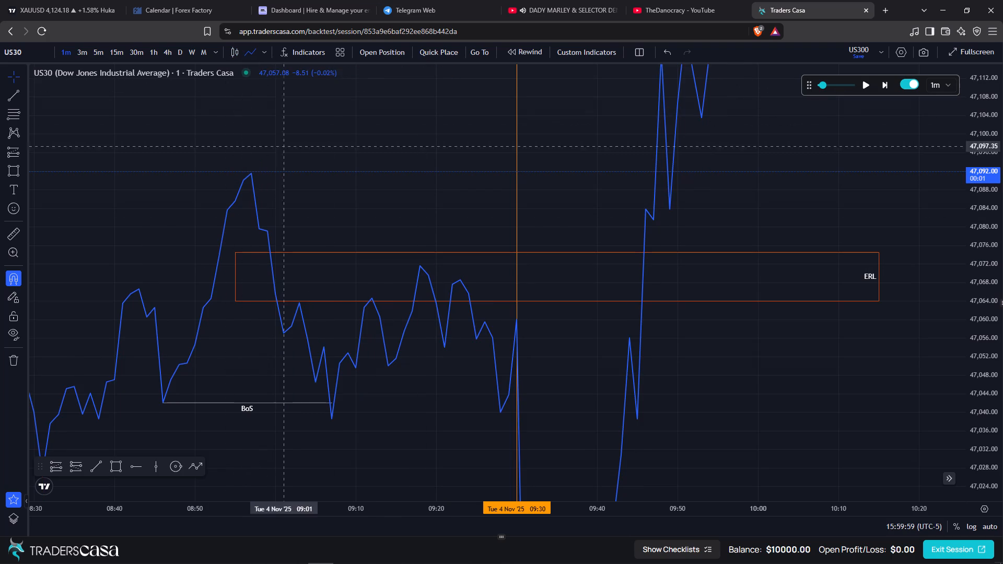
left_click(237, 50)
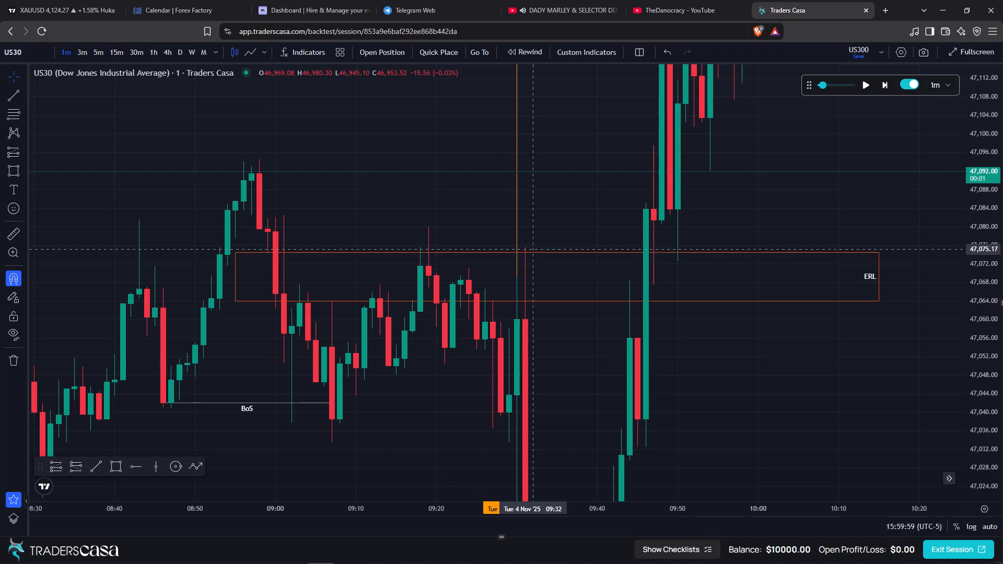
left_click_drag(574, 359, 532, 340)
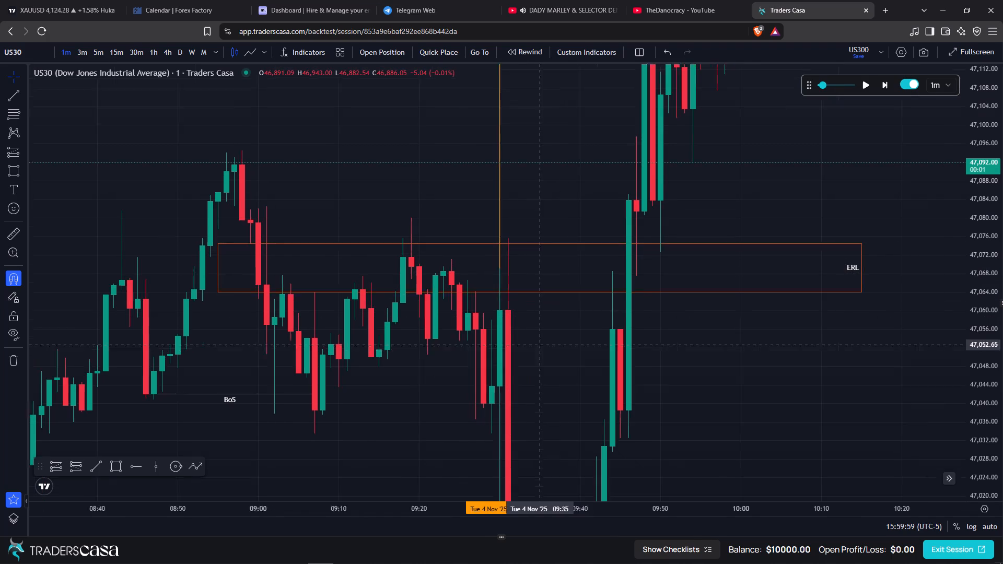
left_click_drag(532, 340, 402, 220)
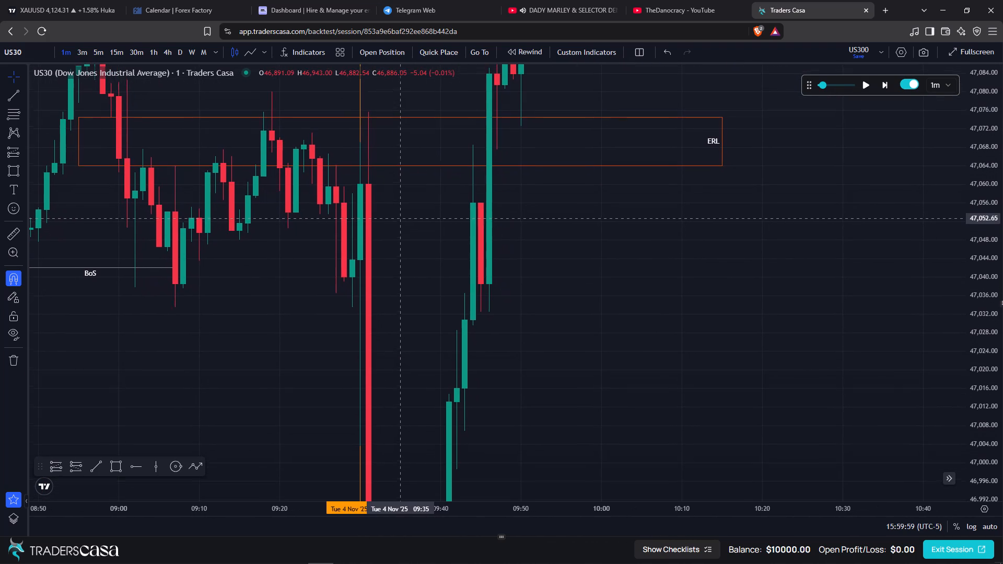
left_click_drag(402, 220, 428, 284)
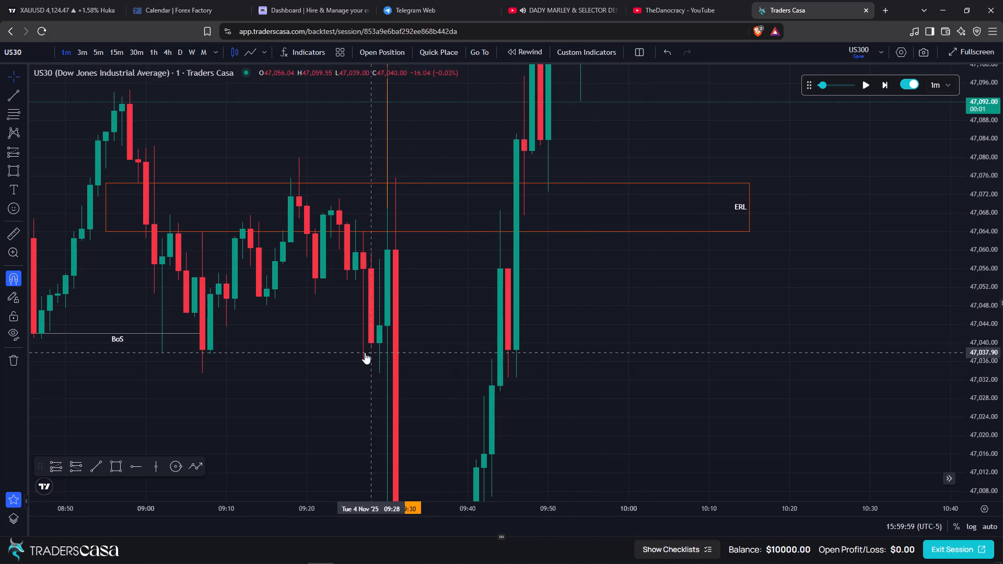
left_click_drag(310, 310, 320, 346)
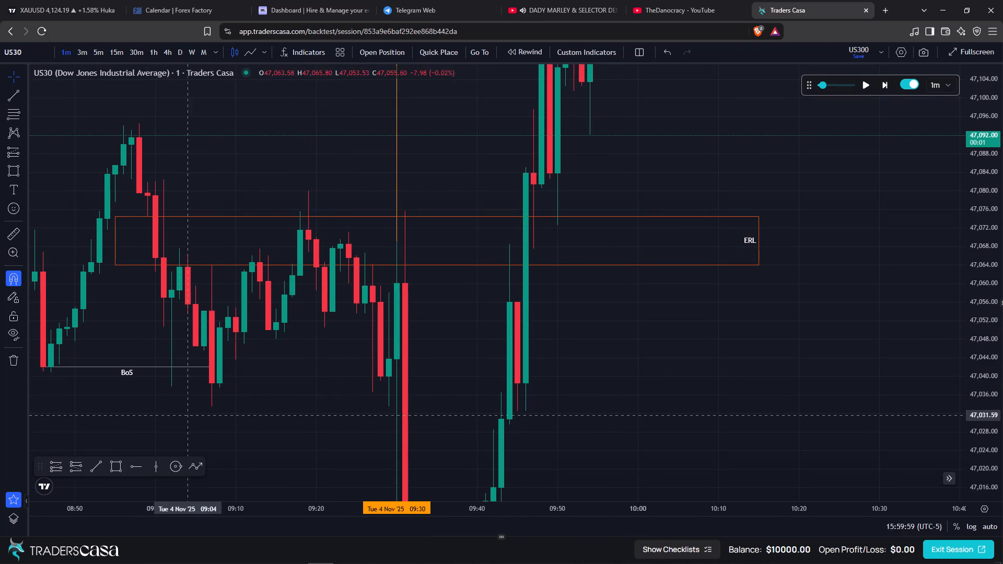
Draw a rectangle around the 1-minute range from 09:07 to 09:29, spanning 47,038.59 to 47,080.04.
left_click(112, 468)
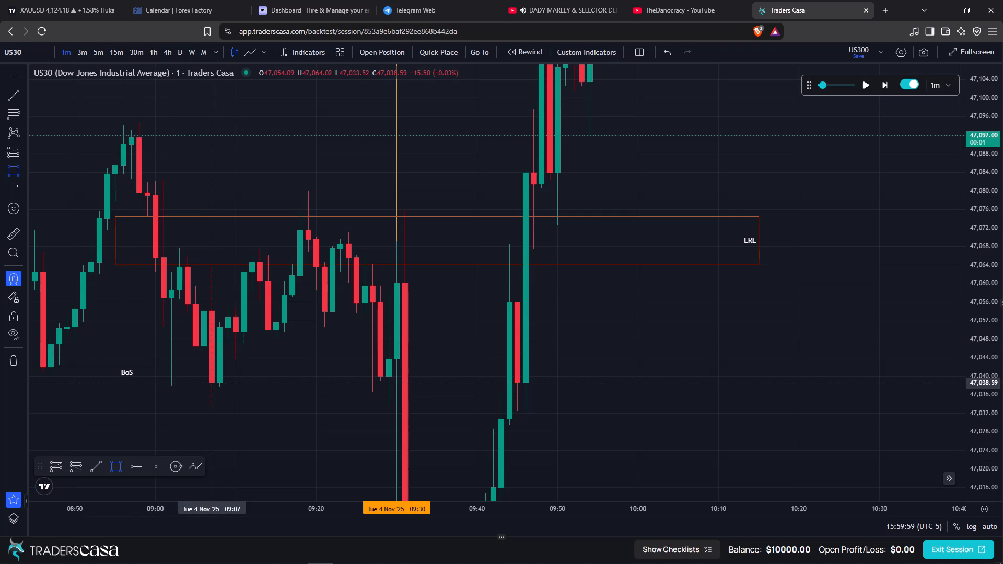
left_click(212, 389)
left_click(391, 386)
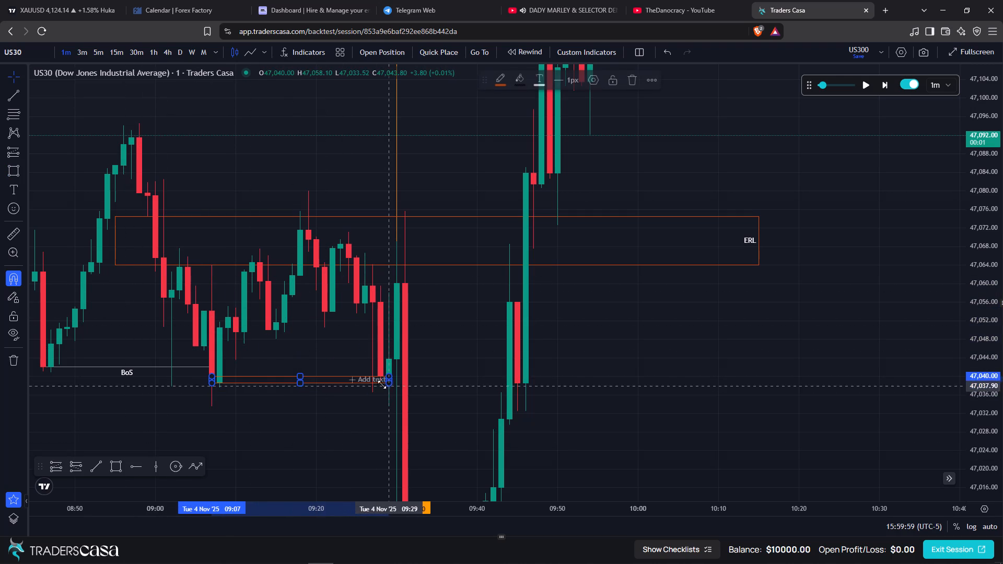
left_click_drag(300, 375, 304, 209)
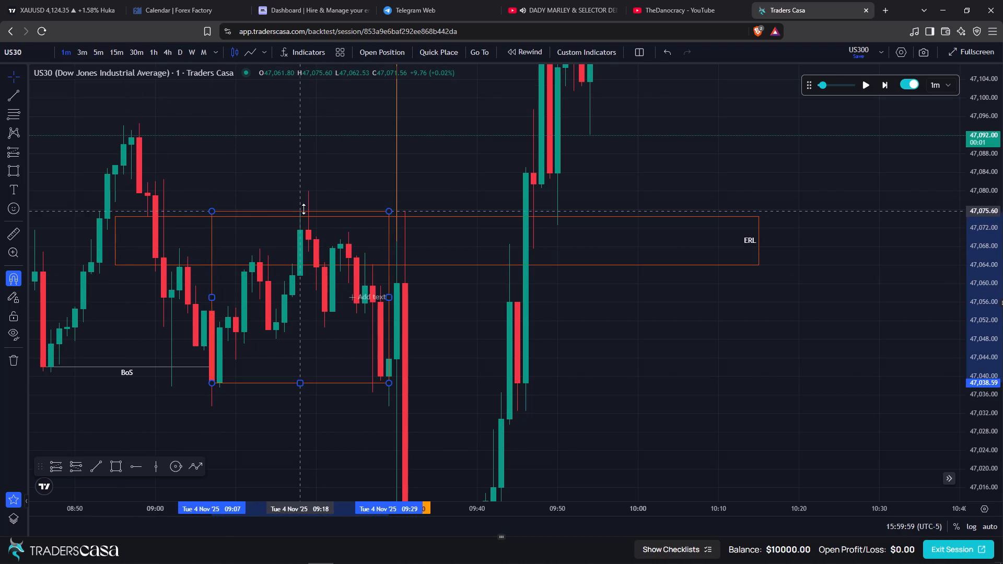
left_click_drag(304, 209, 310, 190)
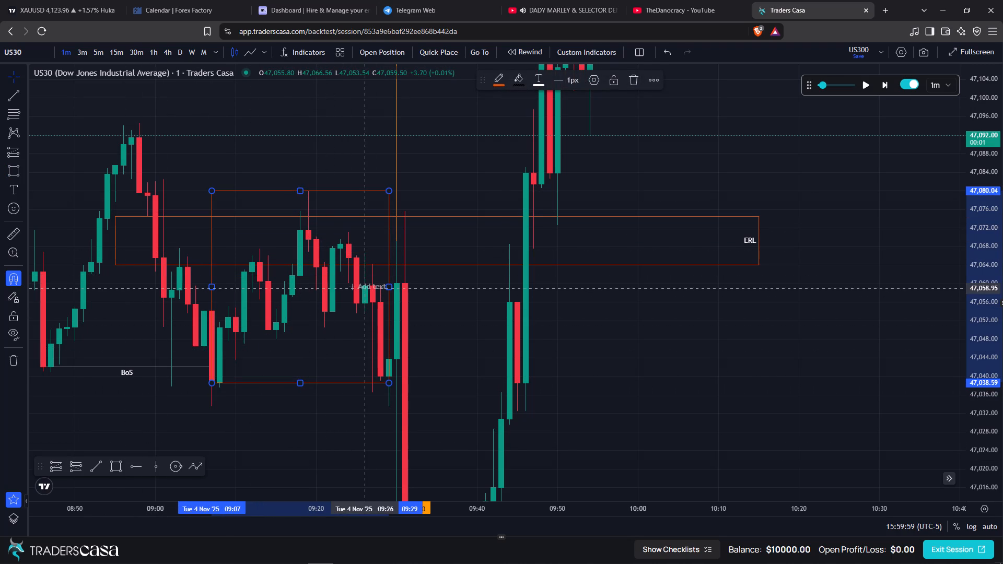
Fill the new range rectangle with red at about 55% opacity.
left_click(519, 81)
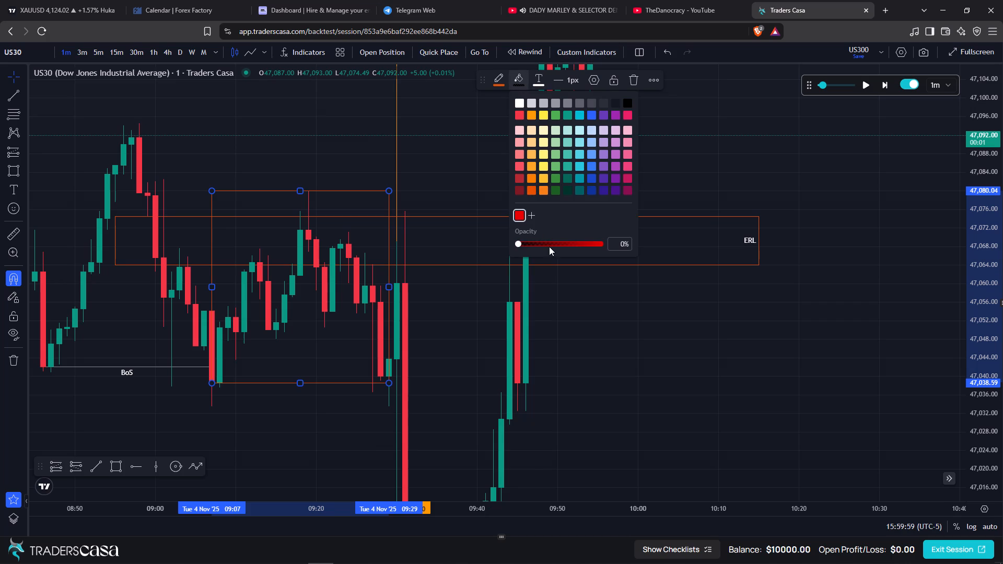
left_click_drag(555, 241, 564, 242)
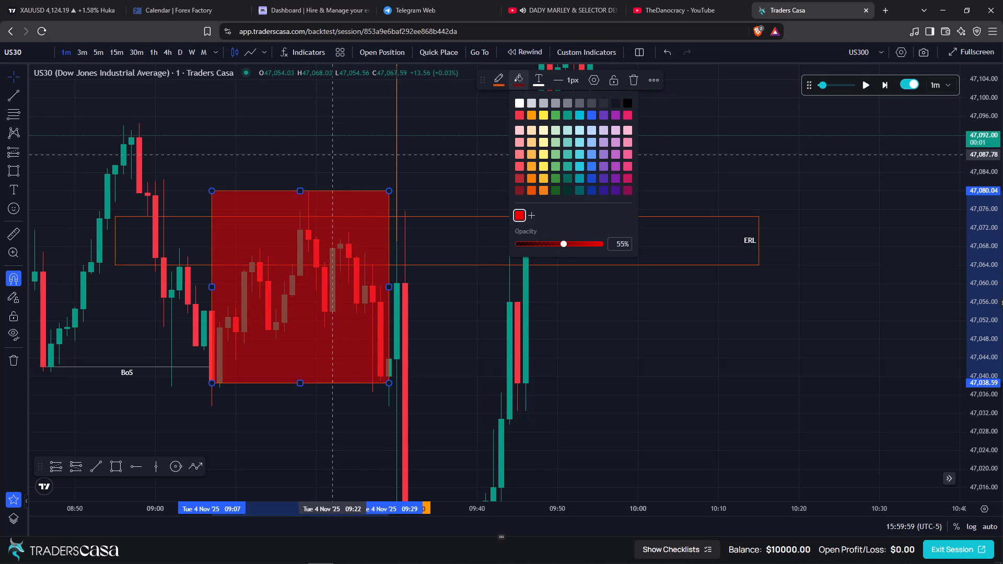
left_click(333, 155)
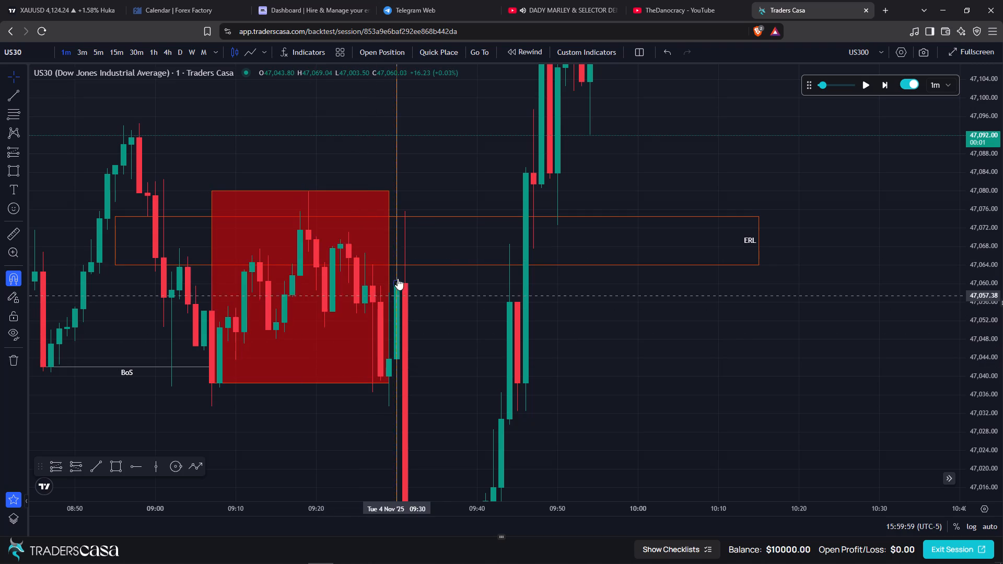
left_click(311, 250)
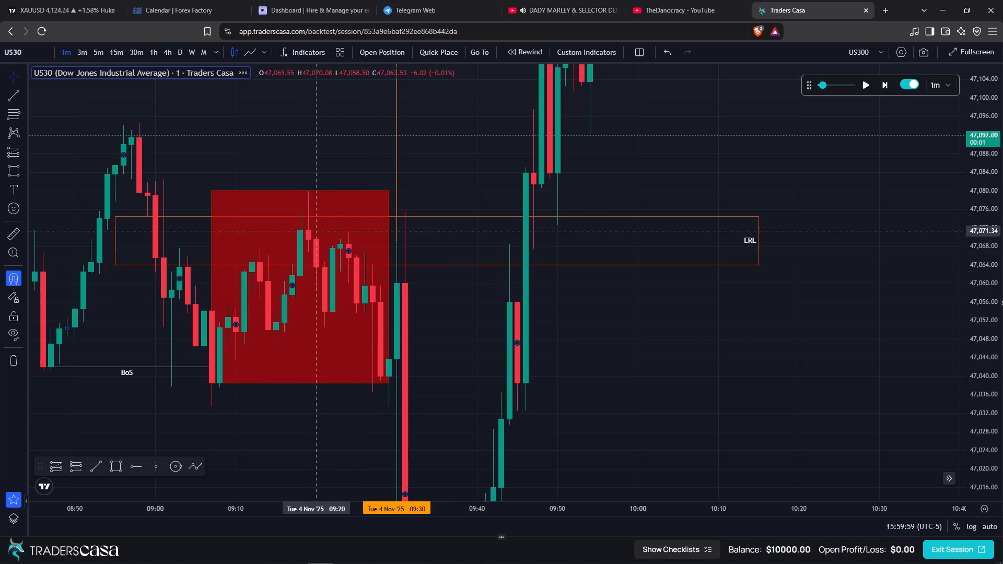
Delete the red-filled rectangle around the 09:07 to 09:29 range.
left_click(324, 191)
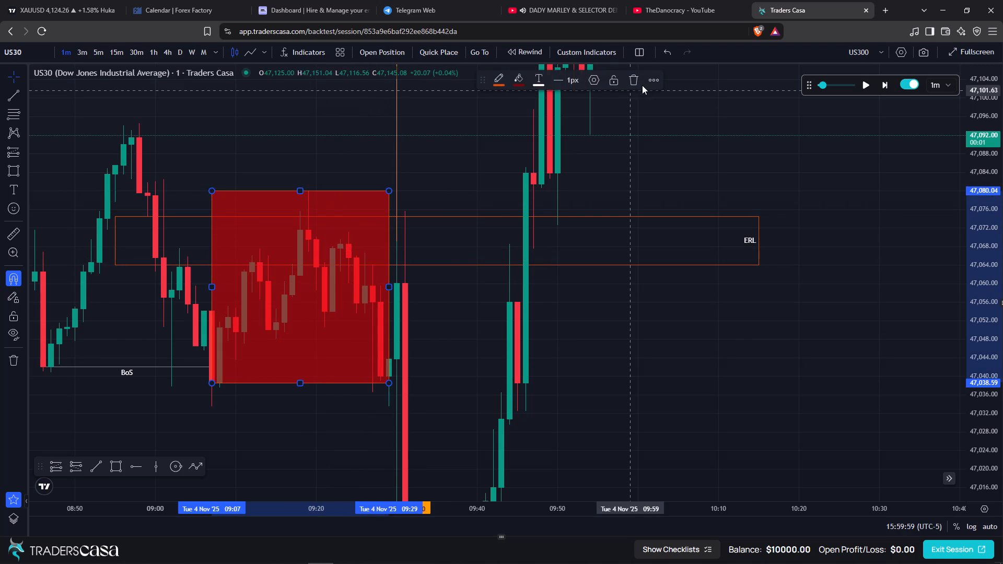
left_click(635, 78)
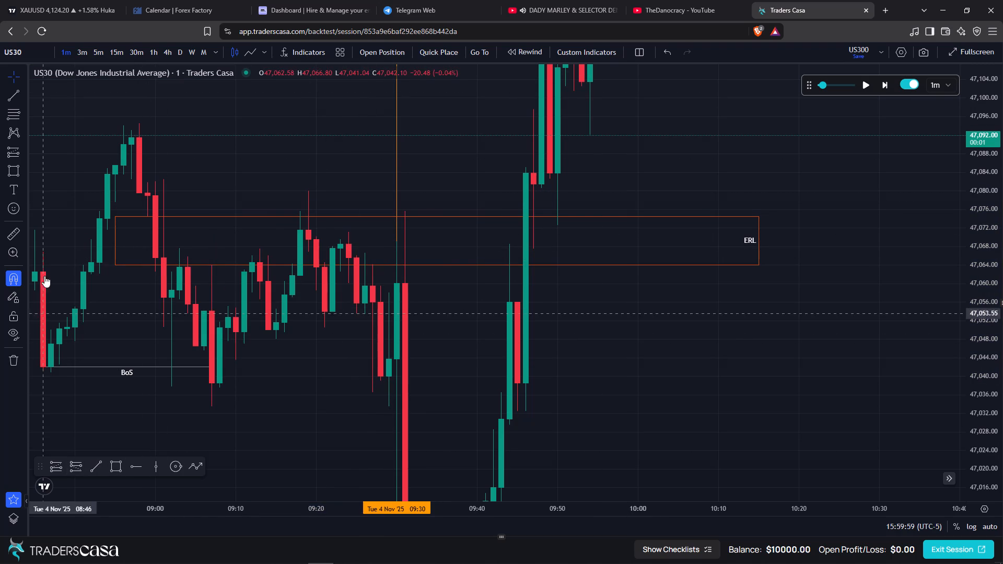
Draw a zigzag Path through the swing highs and lows from the 08:58 top to the 09:31 high at 47,075.56, ending with a downward leg.
left_click(199, 464)
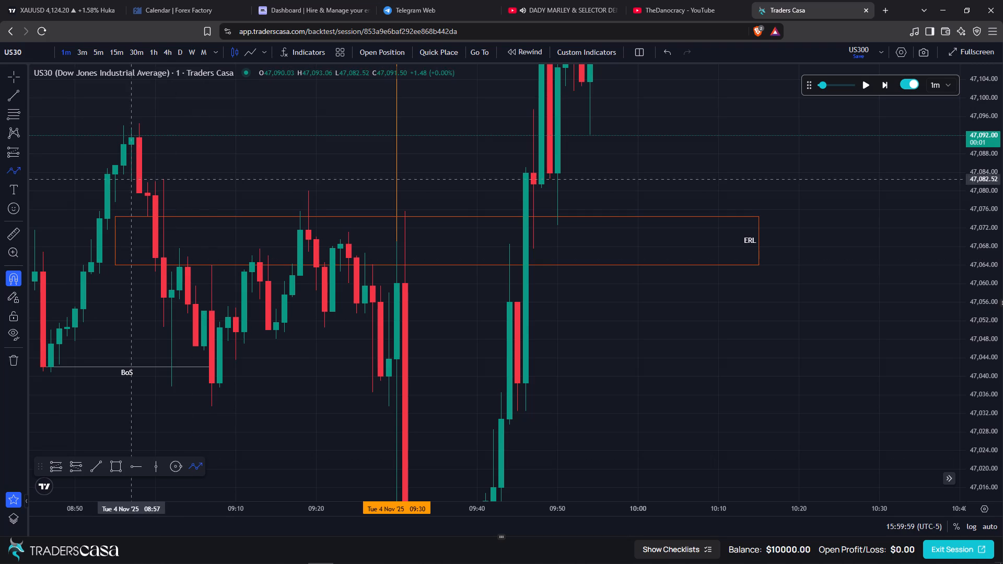
left_click(139, 141)
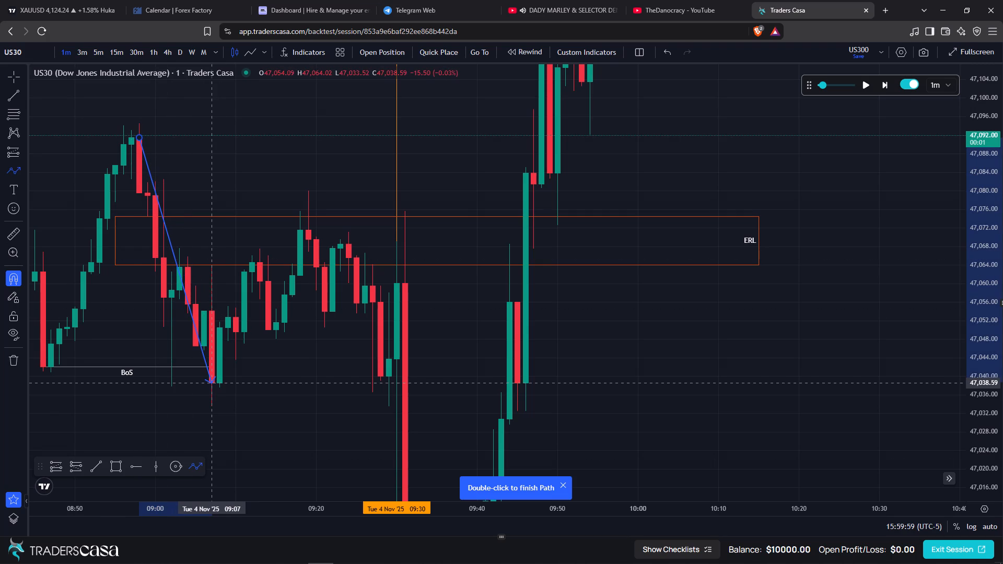
left_click(210, 381)
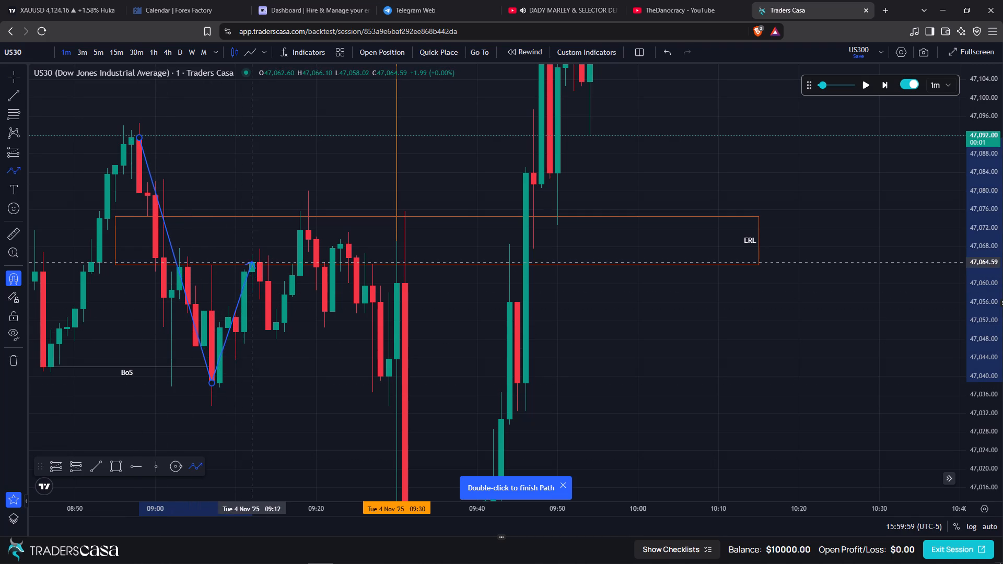
left_click(253, 262)
left_click(274, 332)
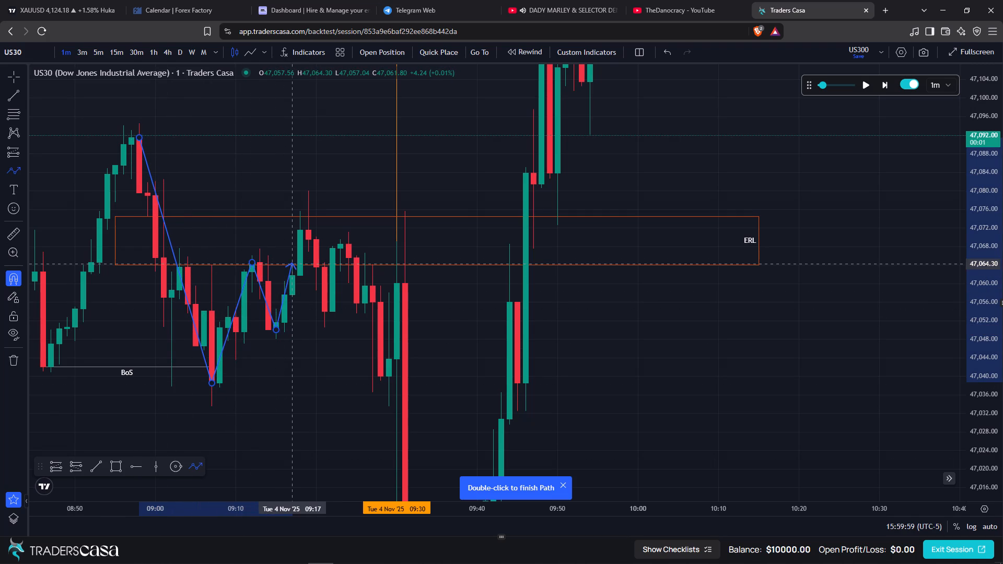
left_click(298, 231)
left_click(331, 313)
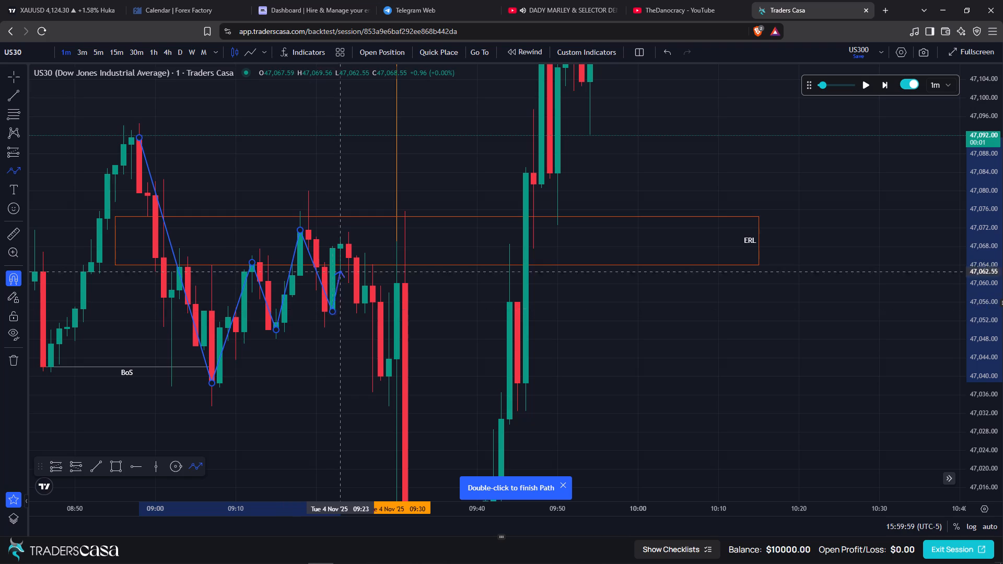
left_click(348, 245)
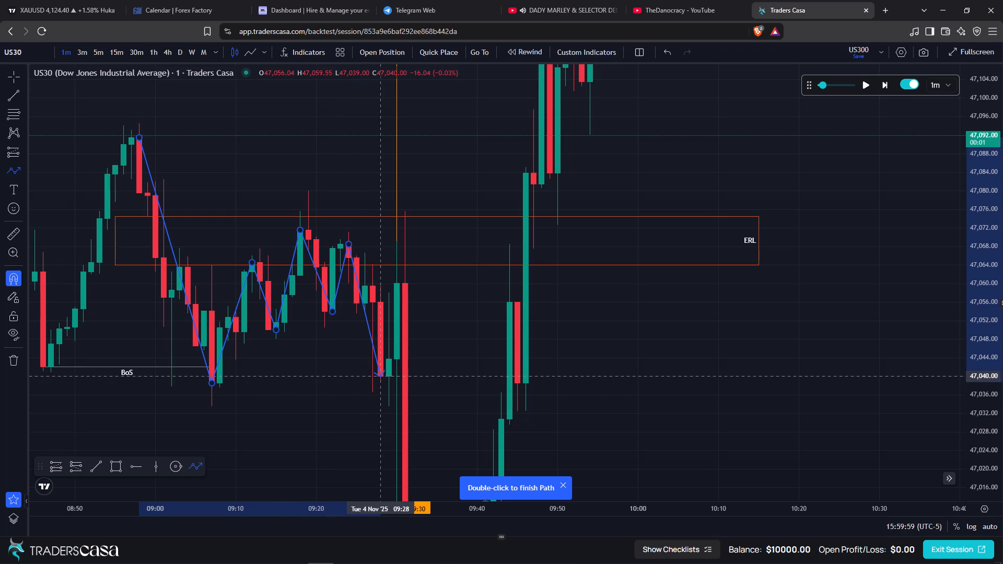
left_click(380, 371)
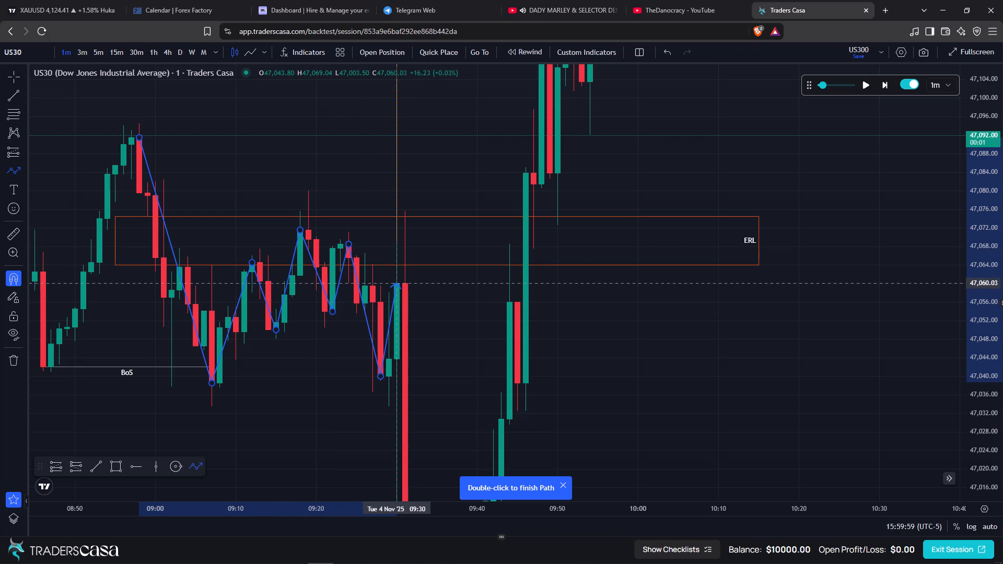
left_click(395, 286)
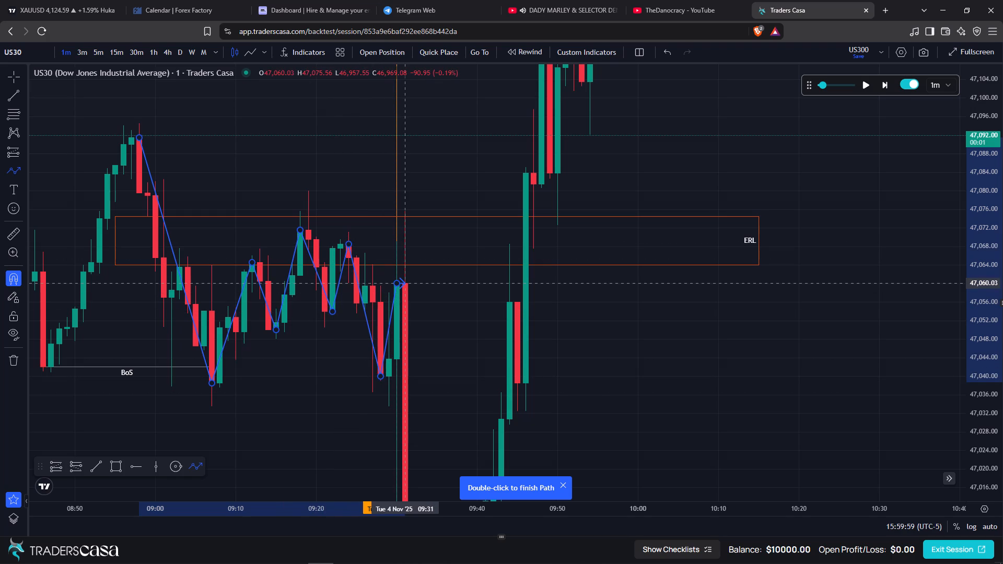
left_click(404, 214)
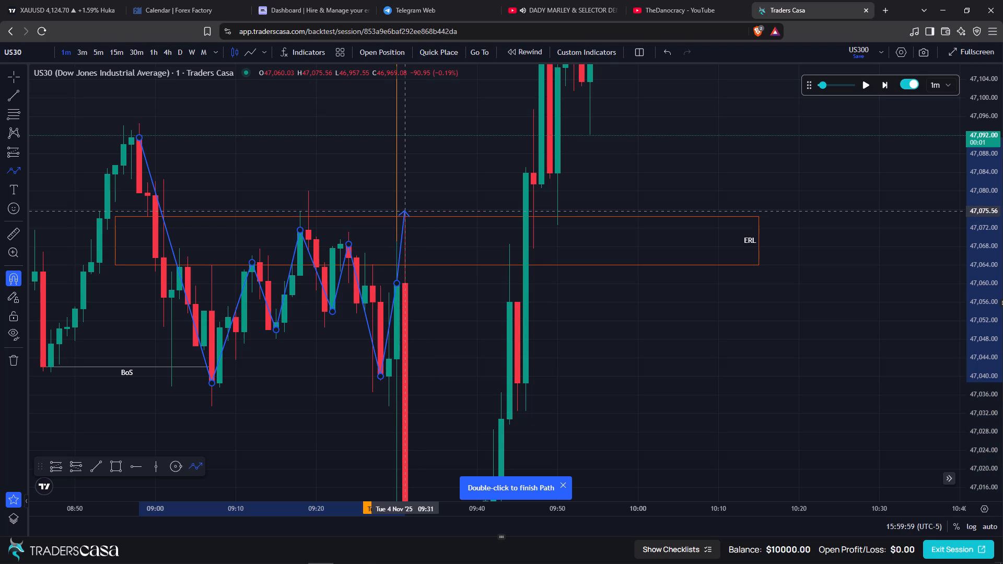
double_click(444, 397)
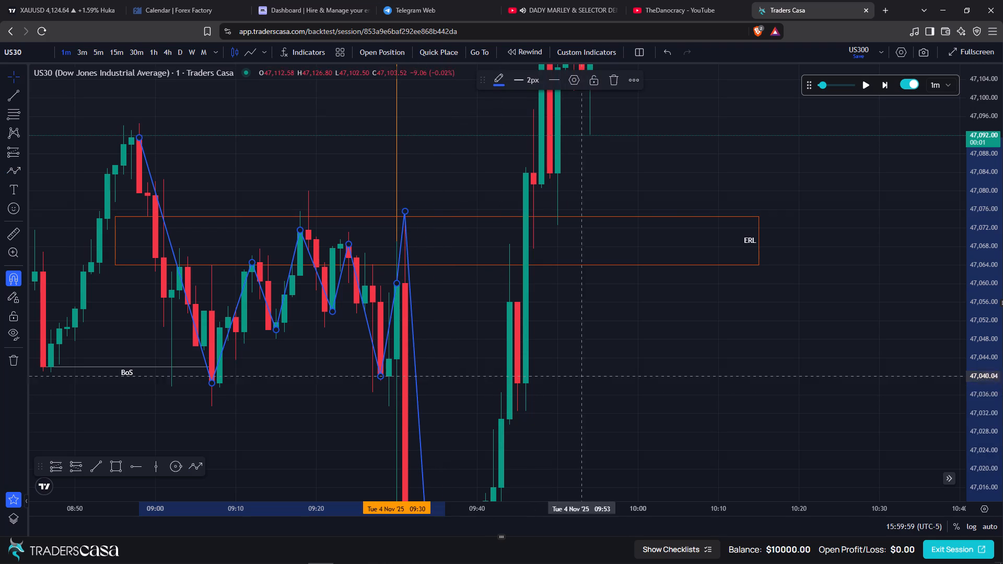
left_click(689, 348)
Add the text label "Consolidation" beneath the middle swings of the zigzag path, centred around 09:18.
scroll(337, 345, "down", 5)
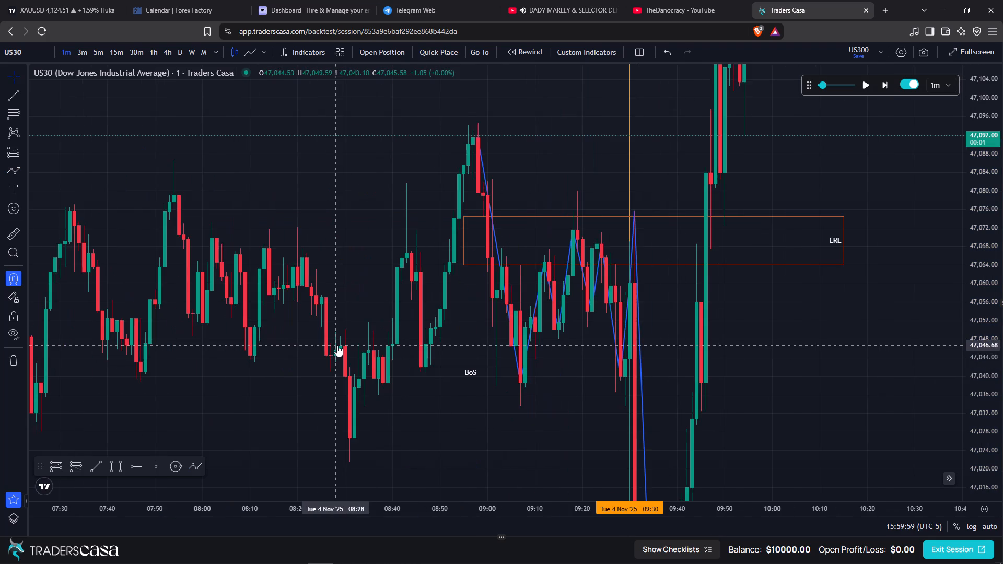
scroll(337, 345, "up", 4)
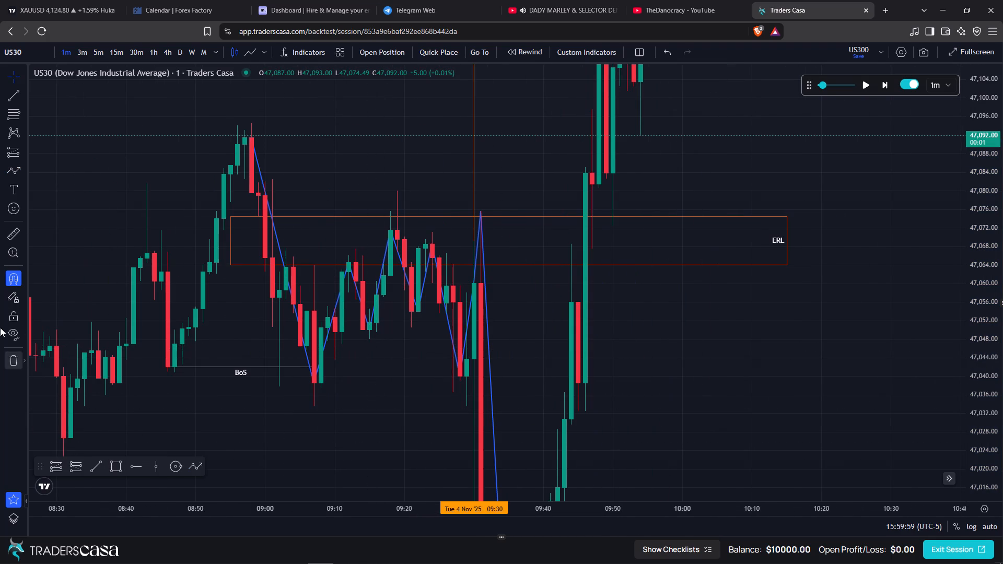
left_click(14, 192)
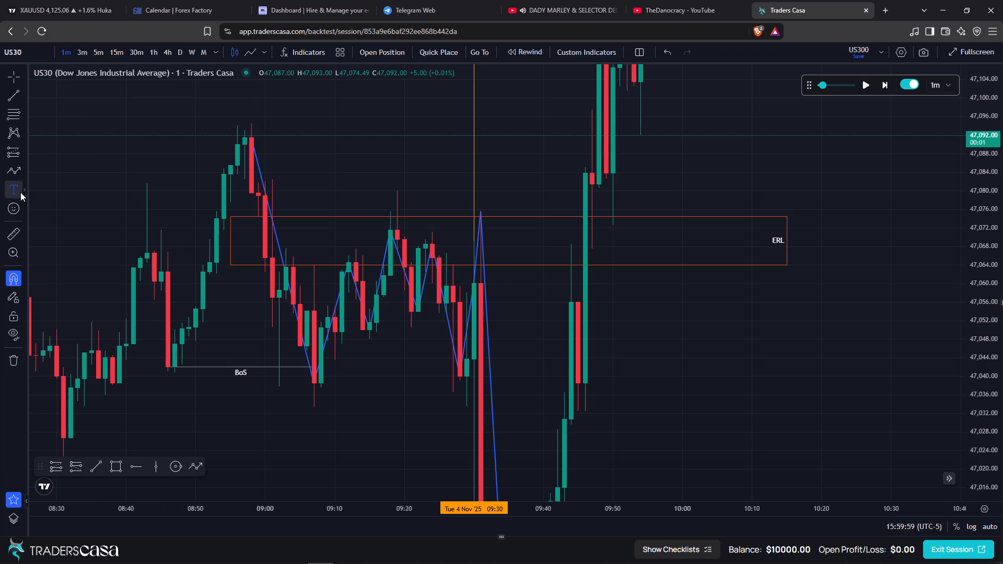
left_click(24, 190)
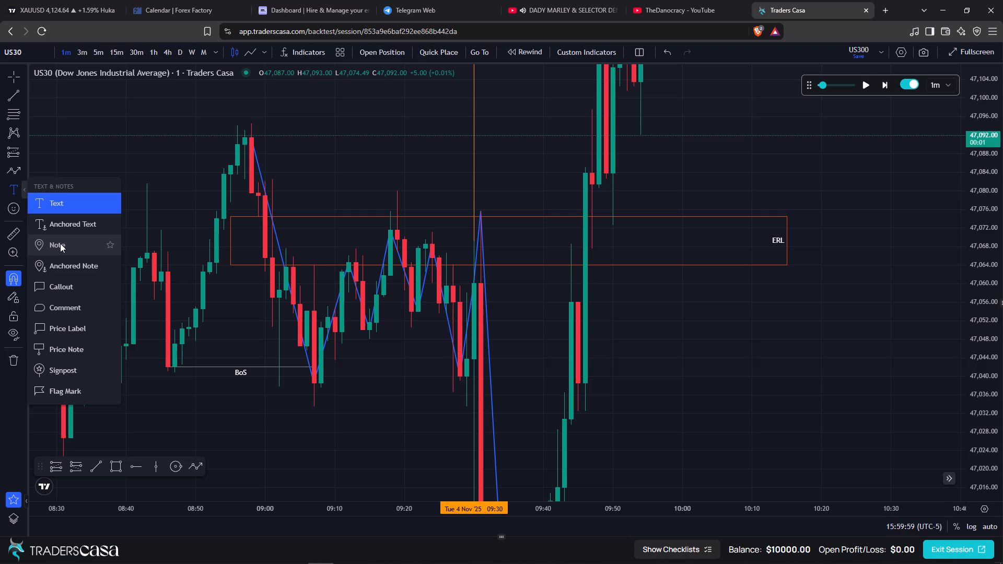
left_click(69, 204)
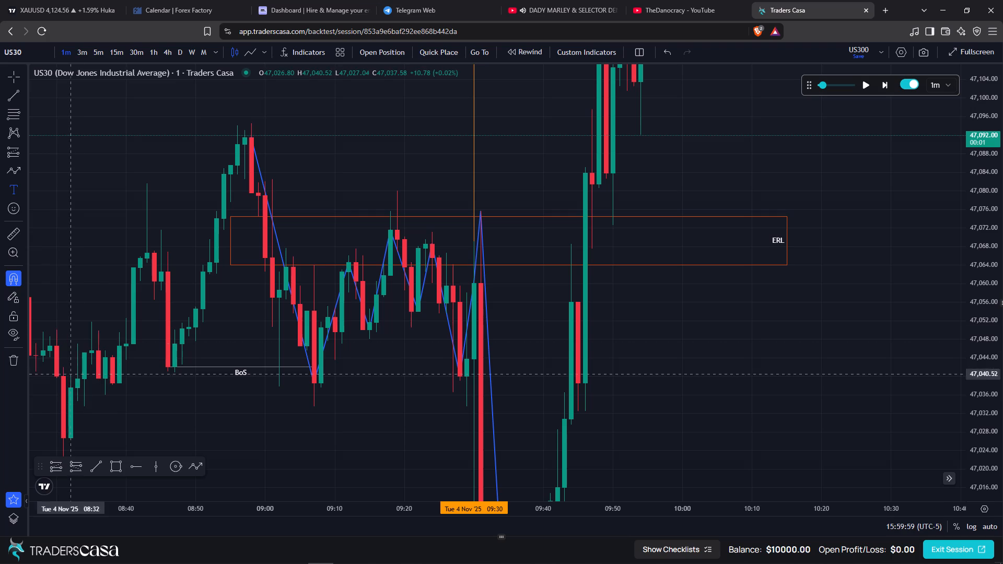
left_click(375, 343)
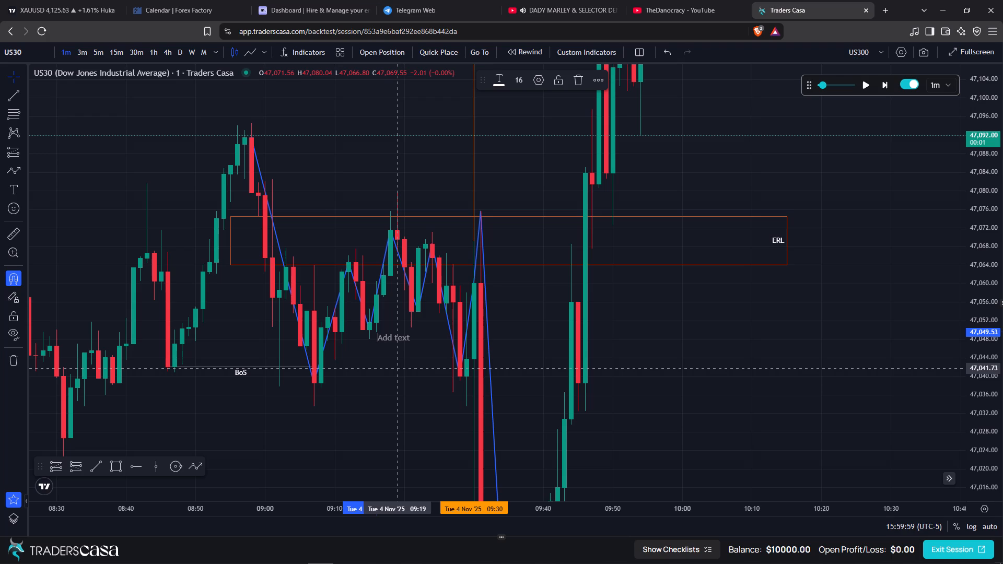
key("shift+a")
key("BackSpace")
key("shift+c")
type("onc")
key("BackSpace")
key("s")
type("olidation")
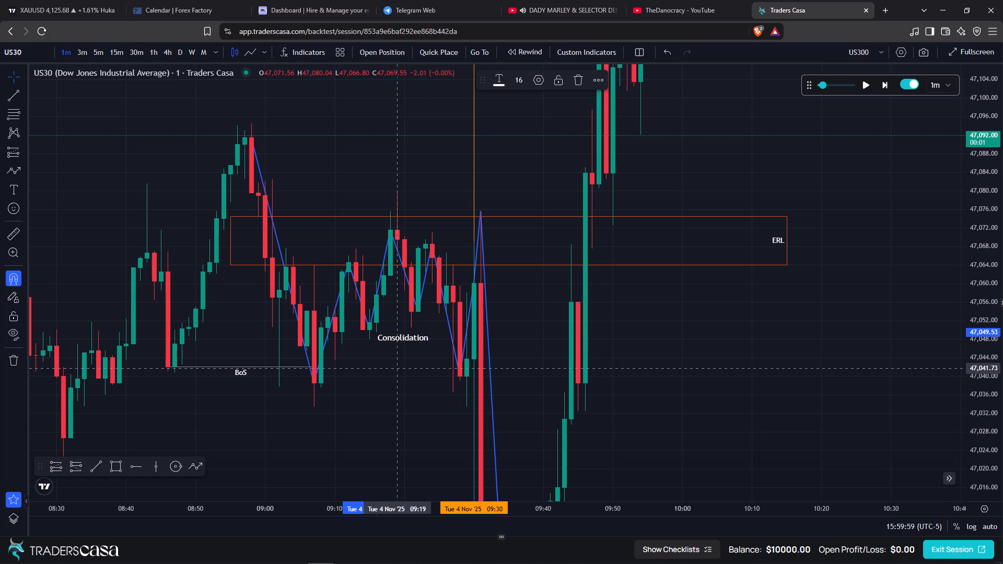
left_click(13, 74)
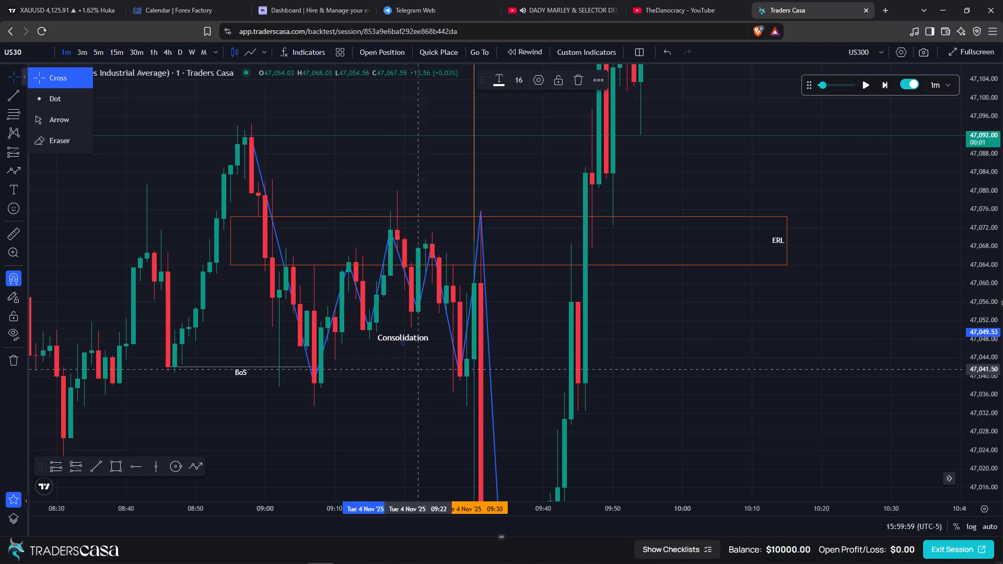
left_click(420, 387)
left_click_drag(400, 338, 387, 344)
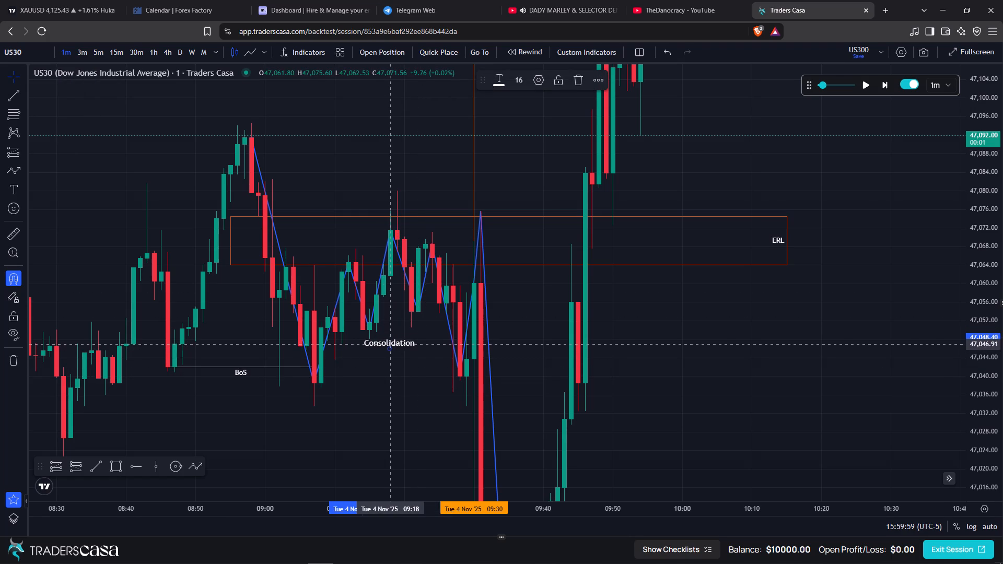
left_click(366, 416)
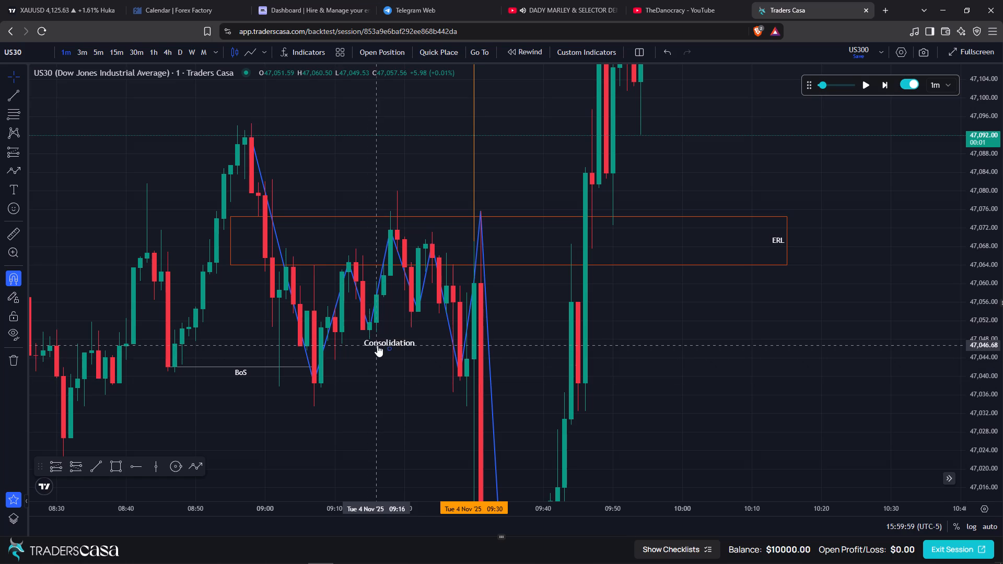
Place a copy of the "Consolidation" label above the zigzag's 09:31 peak and change its text to "Manipulation".
left_click_drag(379, 343, 490, 196, "ctrl")
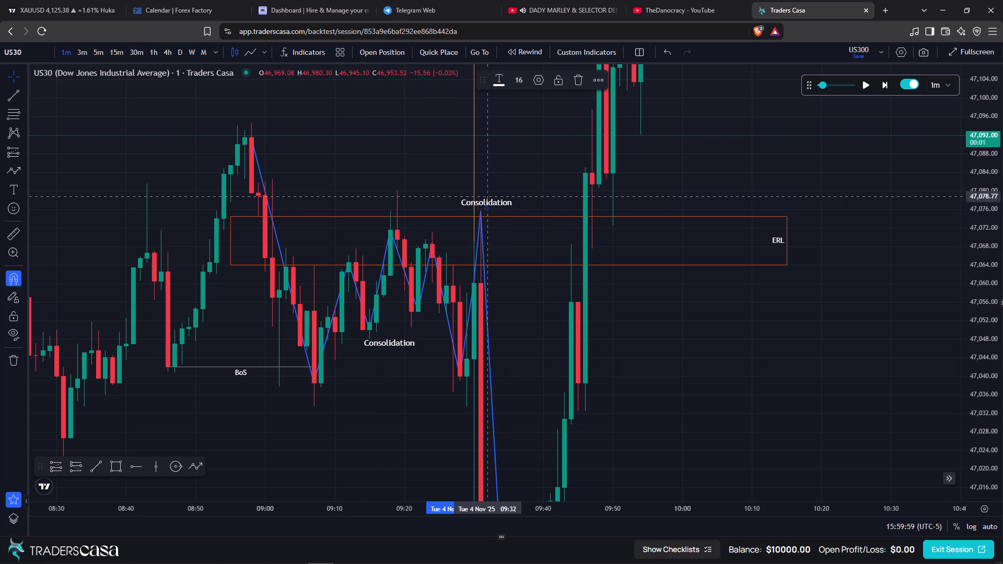
left_click_drag(490, 196, 482, 193, "ctrl")
double_click(486, 199)
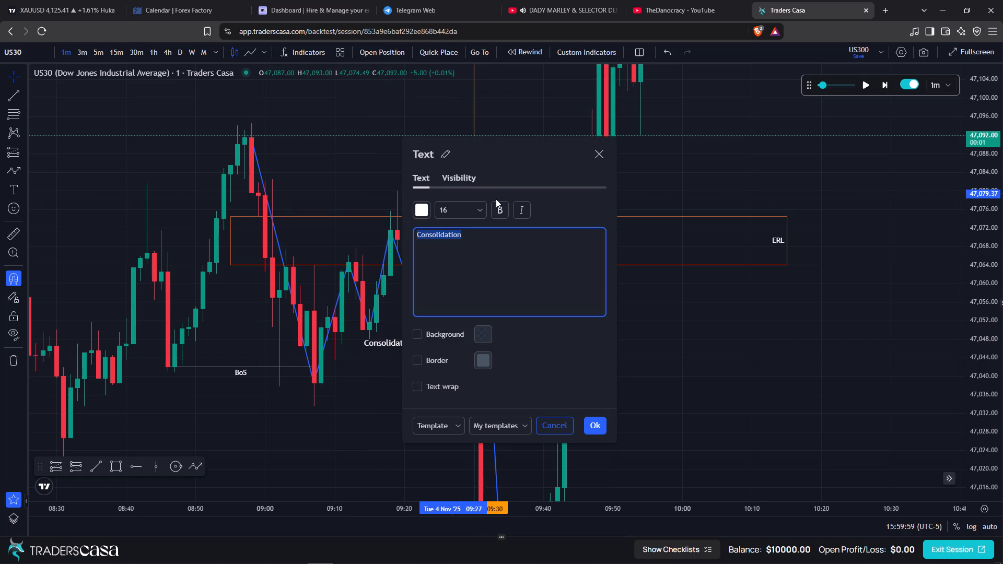
left_click(471, 241)
left_click_drag(471, 237, 407, 235)
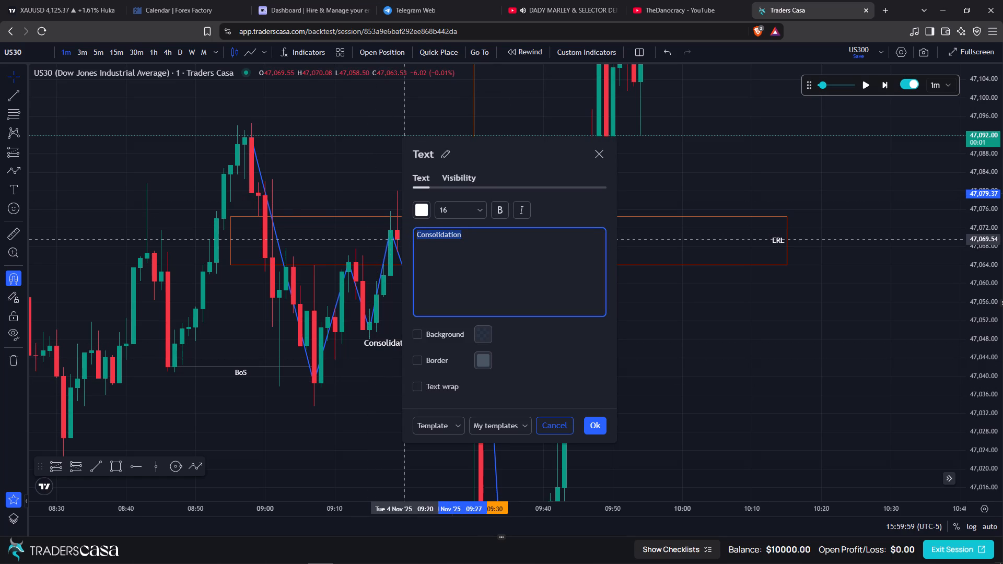
key("shift+m")
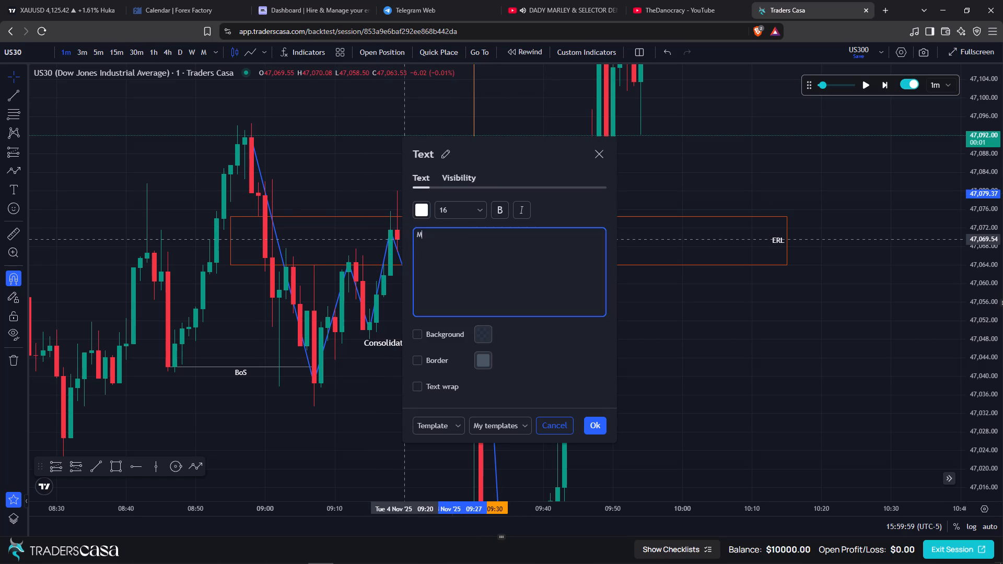
key("a")
type("ni")
type("pulati")
type("on")
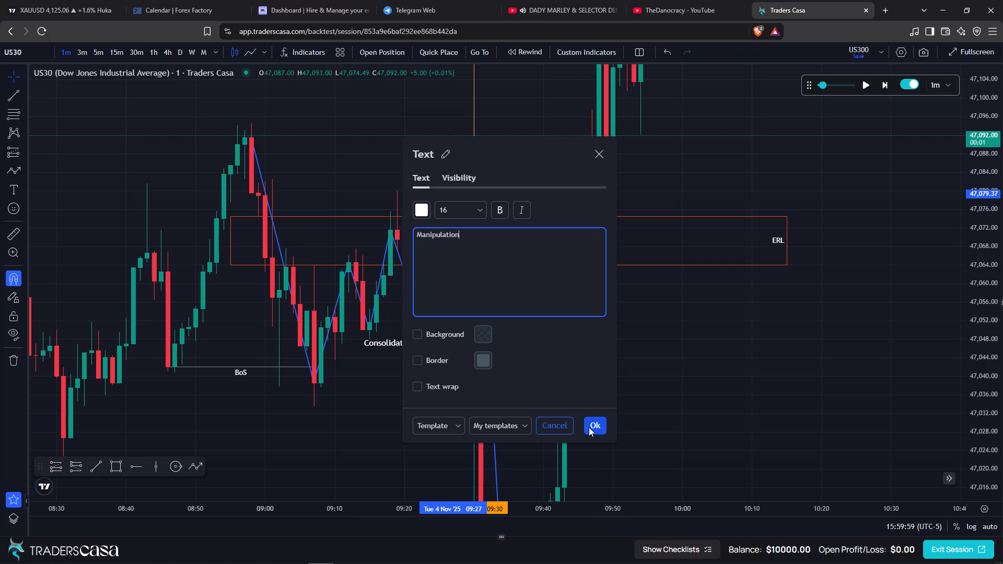
left_click(589, 427)
left_click(635, 408)
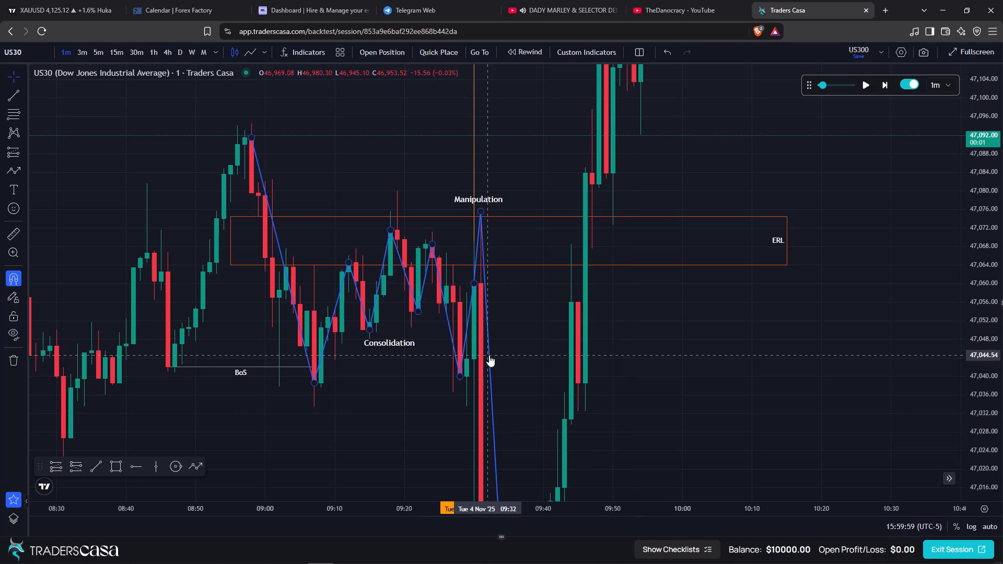
Delete the blue zigzag path drawn through the swing highs and lows.
left_click(489, 355)
left_click(610, 80)
Using the line chart view, draw a horizontal trend line at 47,071.56 from the 09:18 closing high to 09:32, and return to candles.
scroll(514, 204, "up", 1)
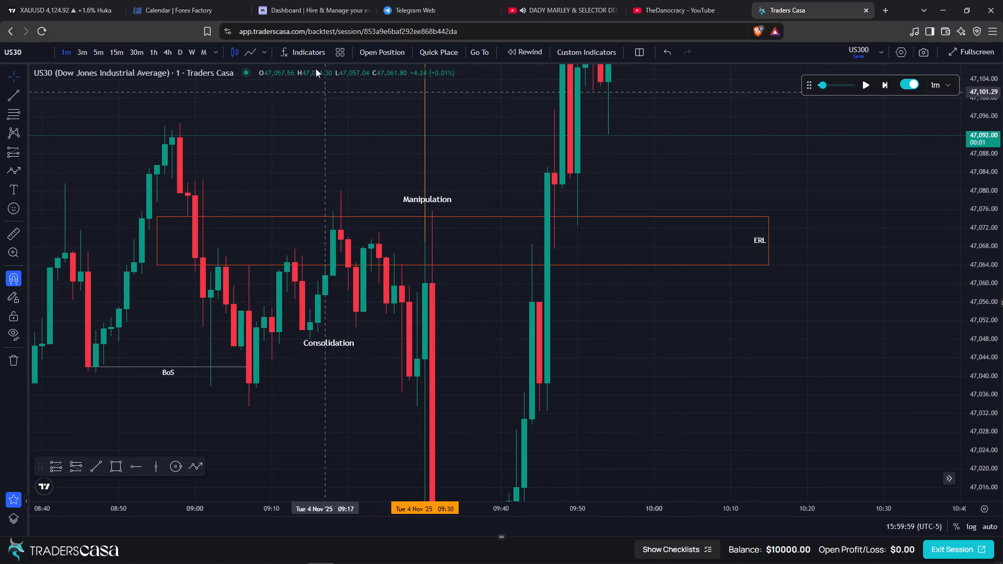
left_click(252, 52)
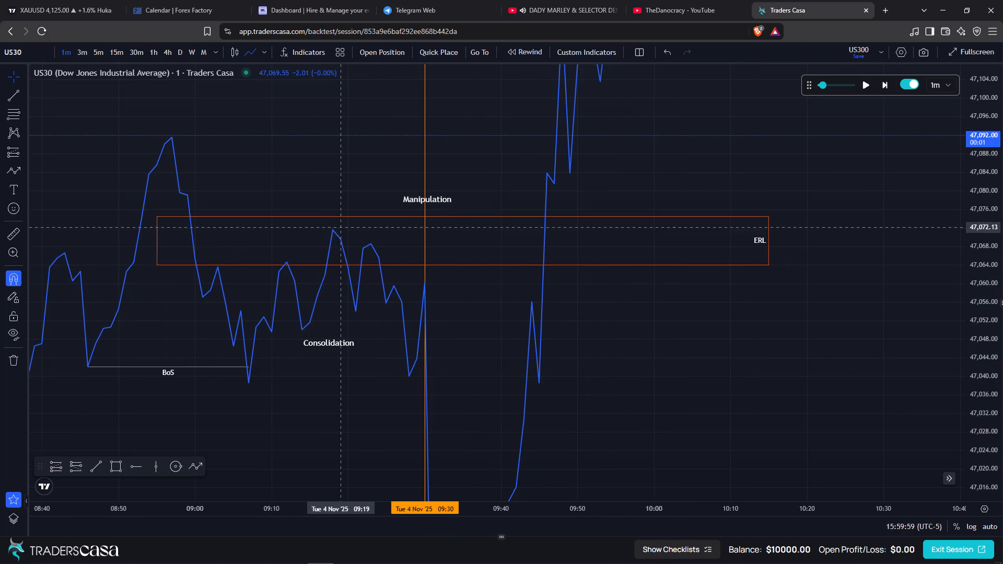
left_click(91, 466)
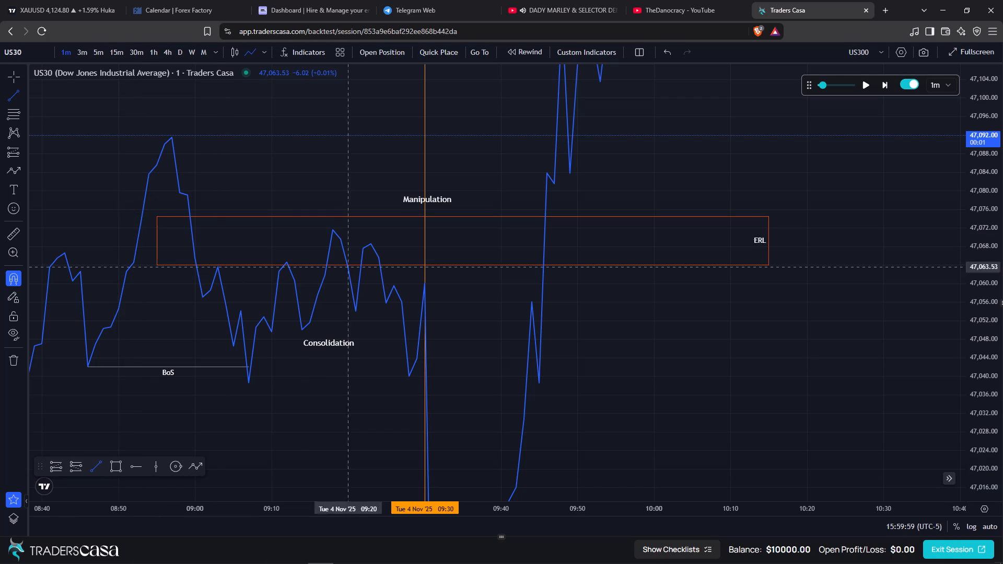
left_click(332, 231)
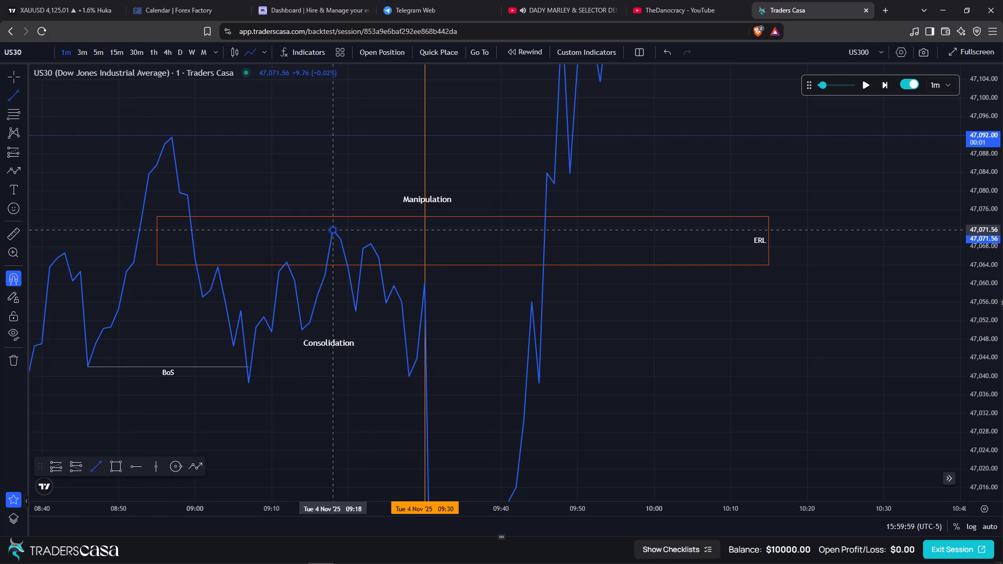
left_click(438, 230, "shift")
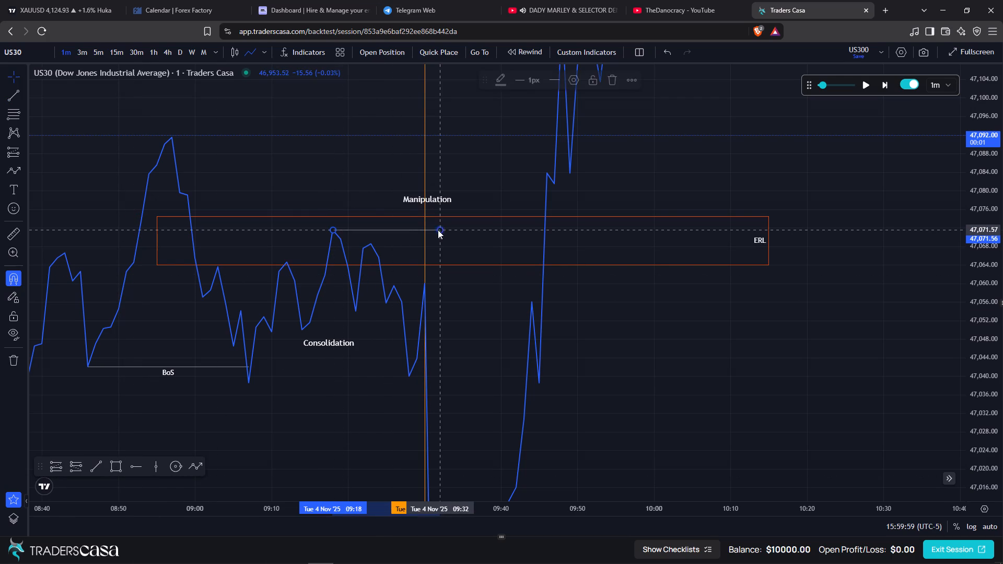
left_click(237, 54)
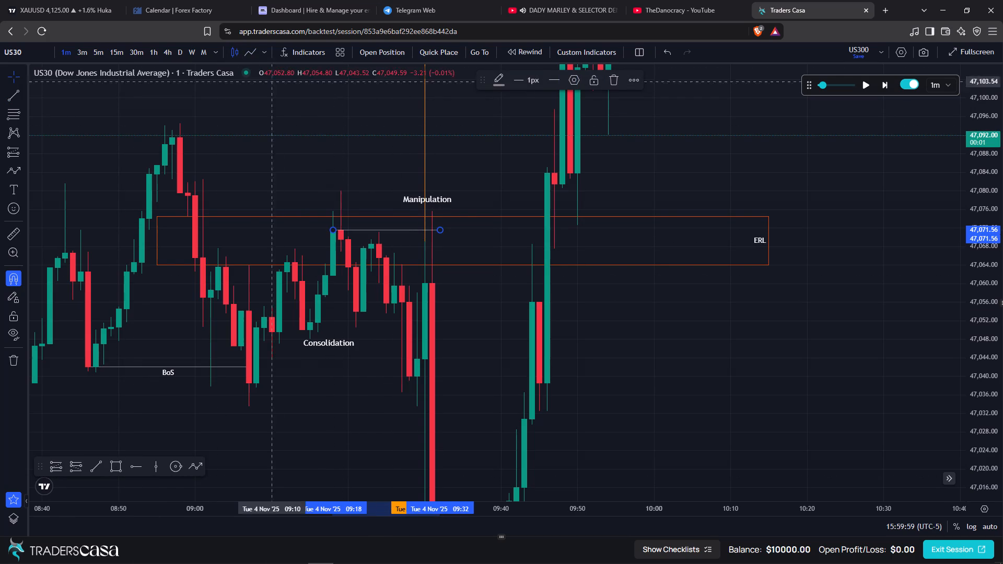
left_click(387, 157)
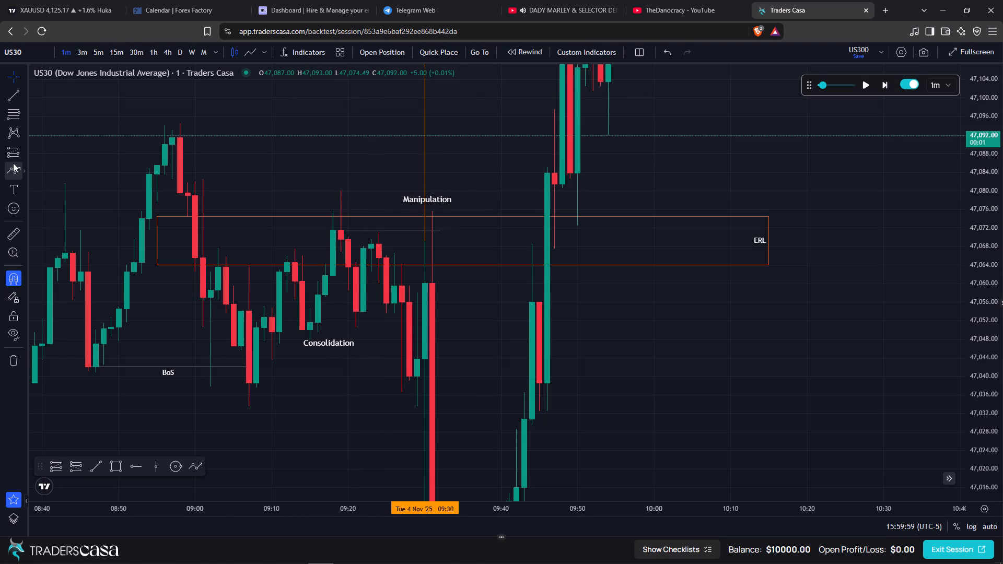
Add Fib Retracement to the favourite drawing tools.
left_click(24, 153)
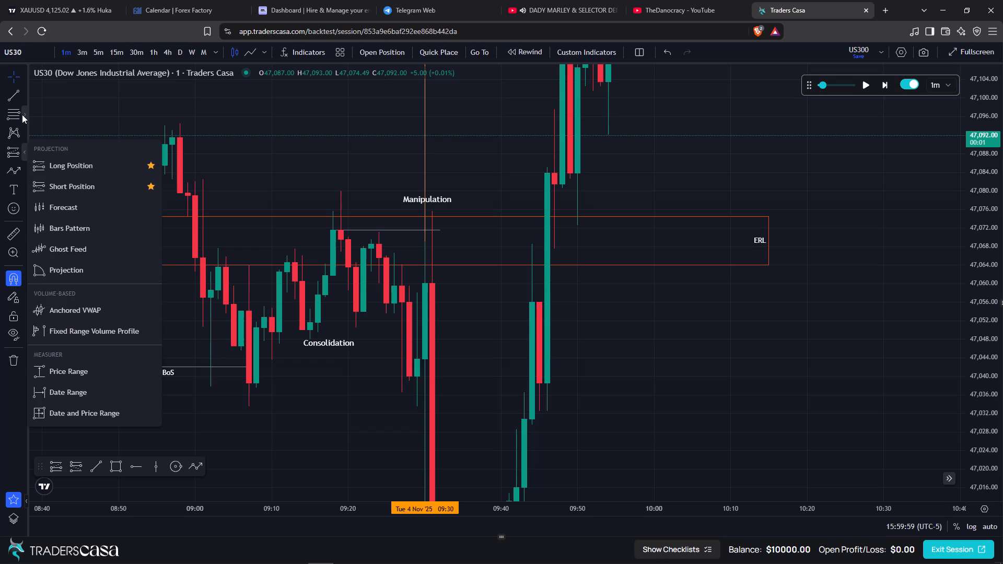
left_click(22, 114)
left_click(168, 126)
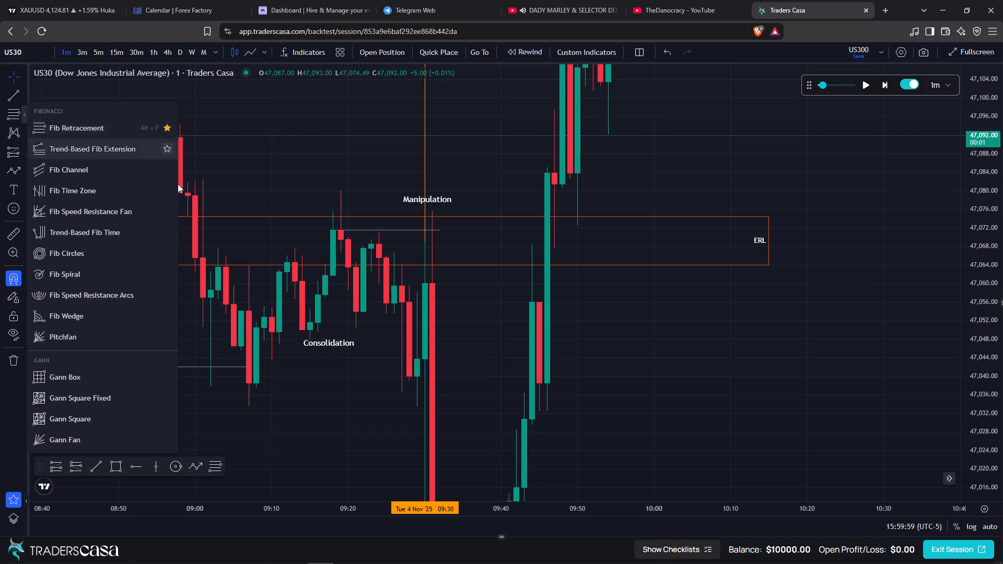
Draw a Fib Retracement over the 09:19 candle's upper wick, from 47,071.56 to about 47,080.12, with its end extended to 09:23.
left_click(214, 462)
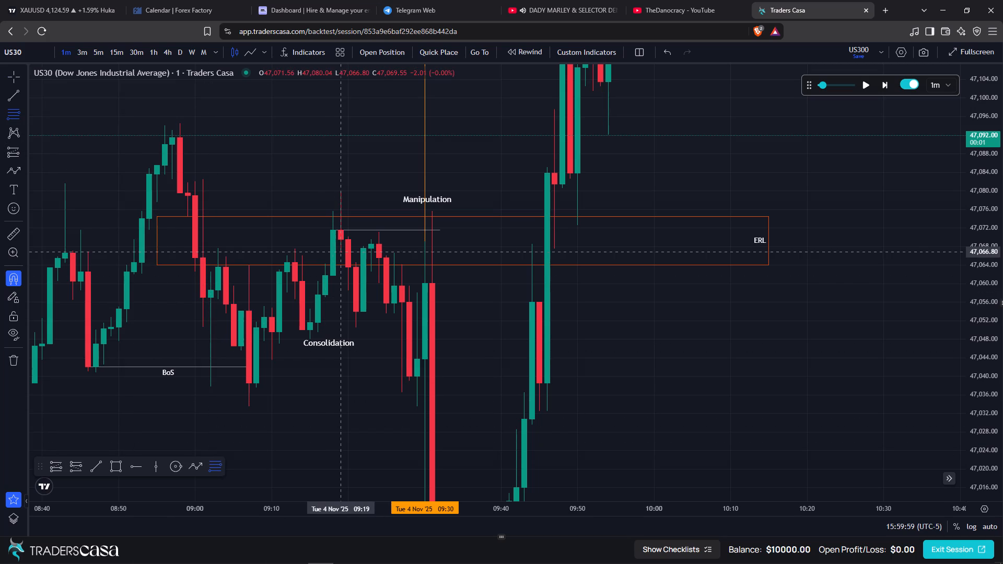
left_click(340, 228)
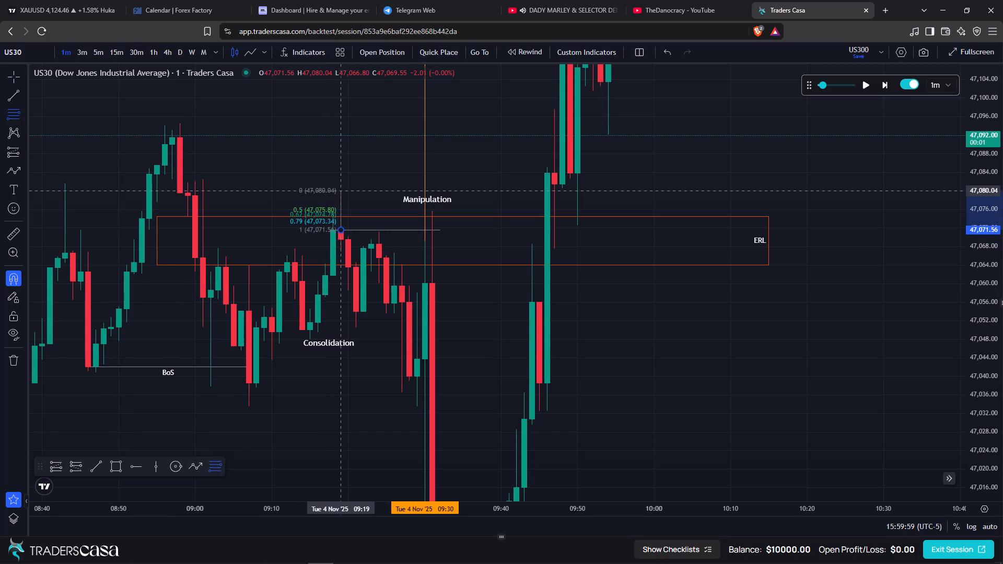
left_click(343, 194)
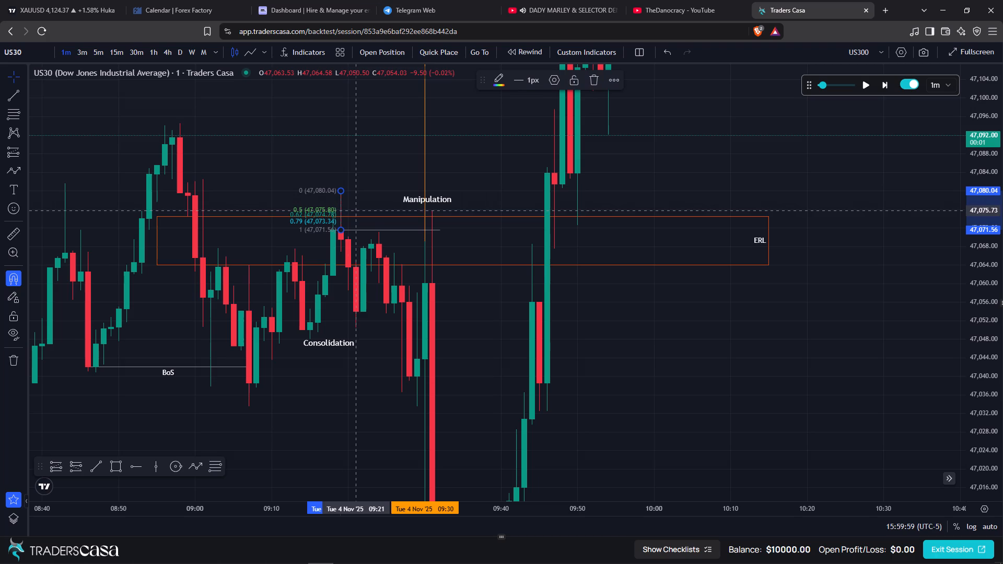
left_click_drag(342, 192, 347, 192, "shift")
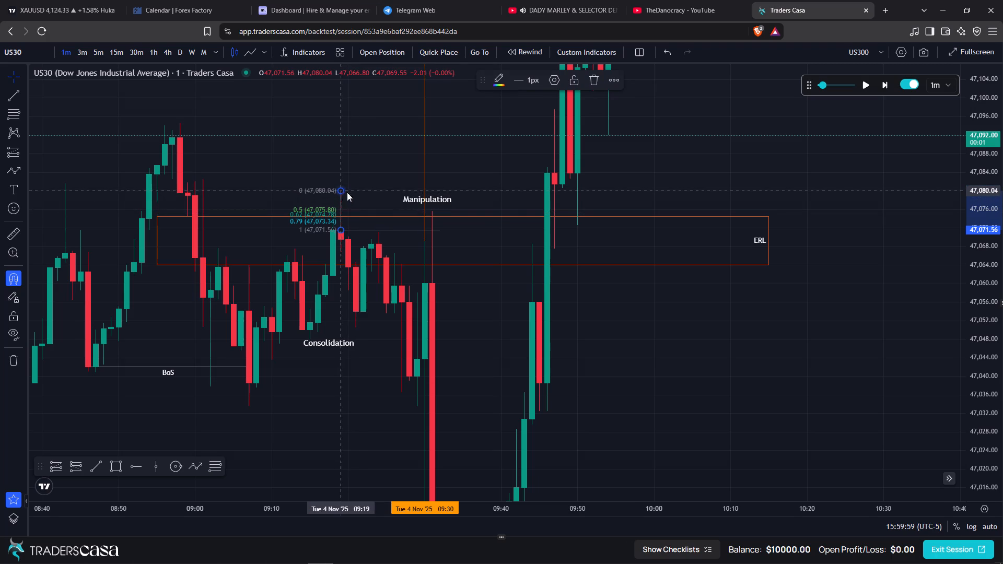
left_click_drag(347, 192, 368, 190, "shift")
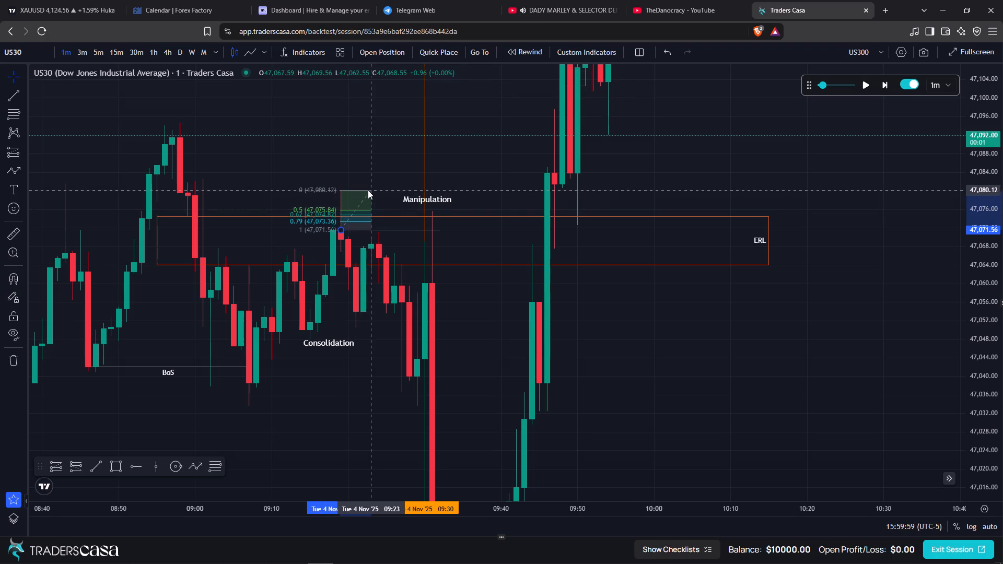
left_click_drag(368, 190, 341, 190, "shift")
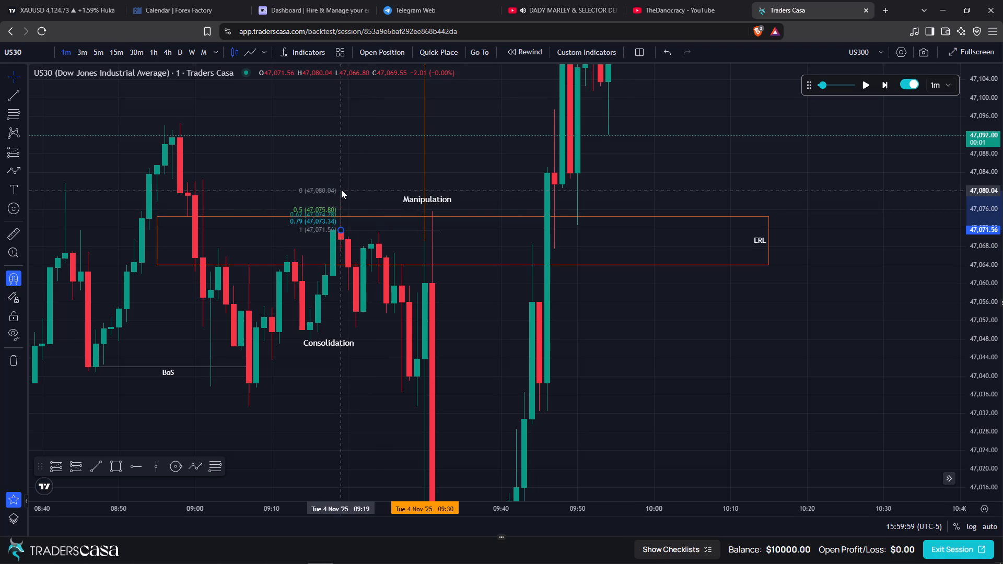
left_click_drag(341, 190, 373, 190, "shift")
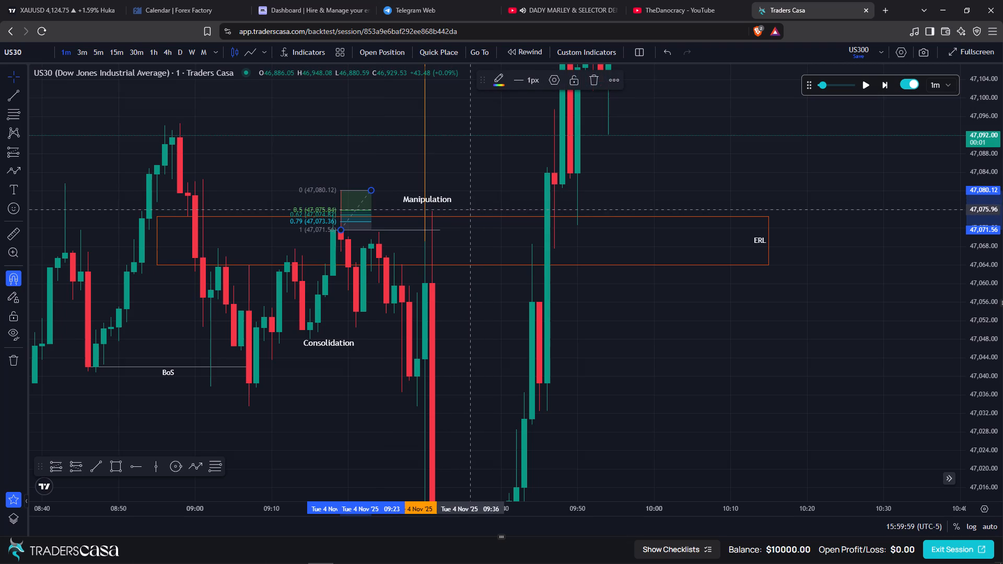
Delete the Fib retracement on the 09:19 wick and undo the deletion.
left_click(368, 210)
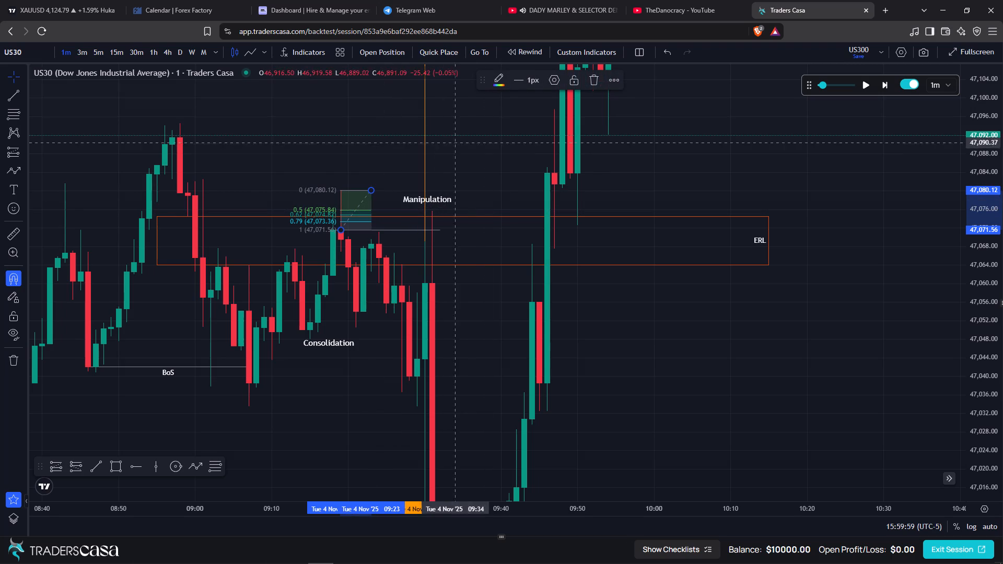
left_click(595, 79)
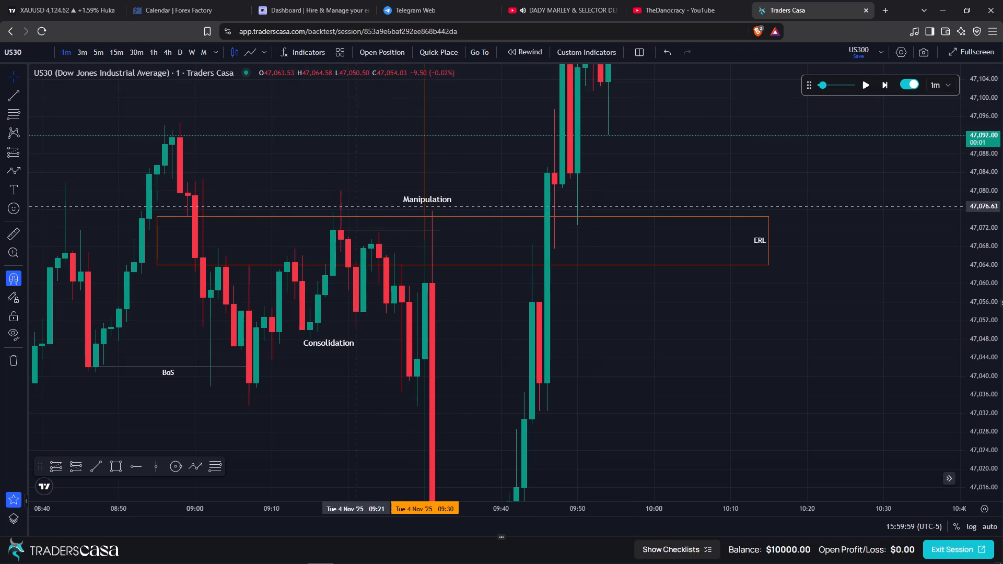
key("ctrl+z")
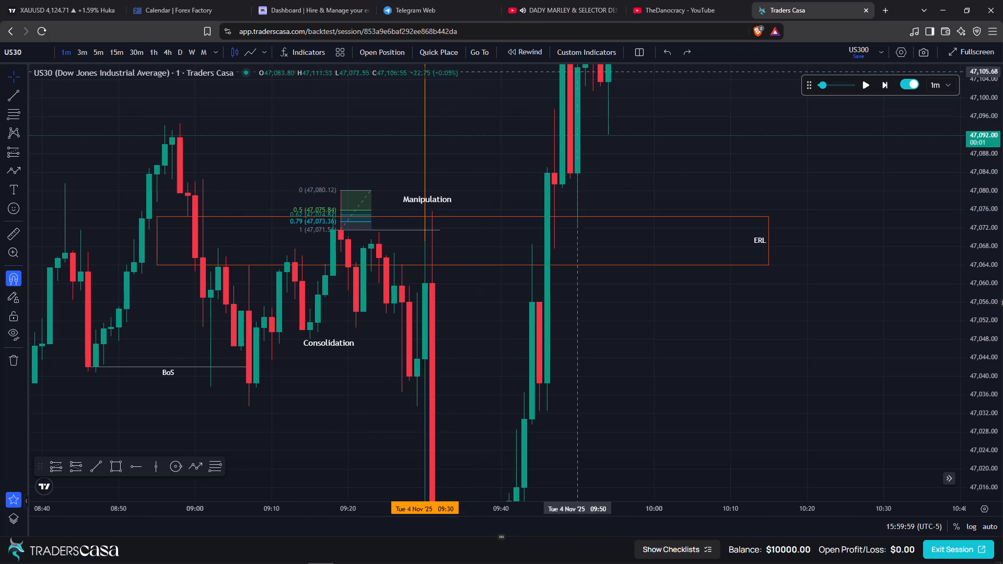
Draw a horizontal trend line along the Fib's 0.5 level at about 47,075.73, from 09:19 to 09:32.
left_click(93, 469)
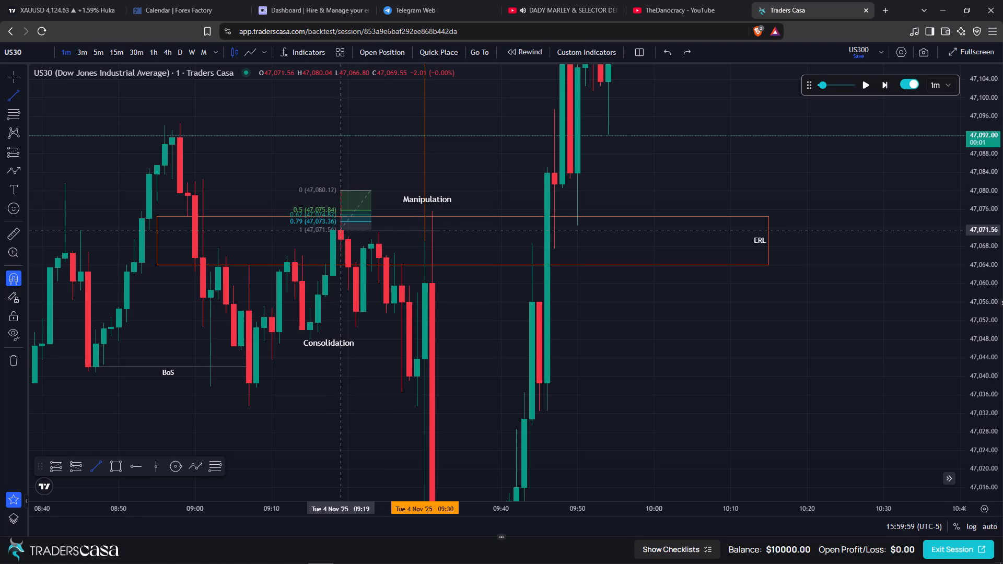
left_click(341, 210, "ctrl")
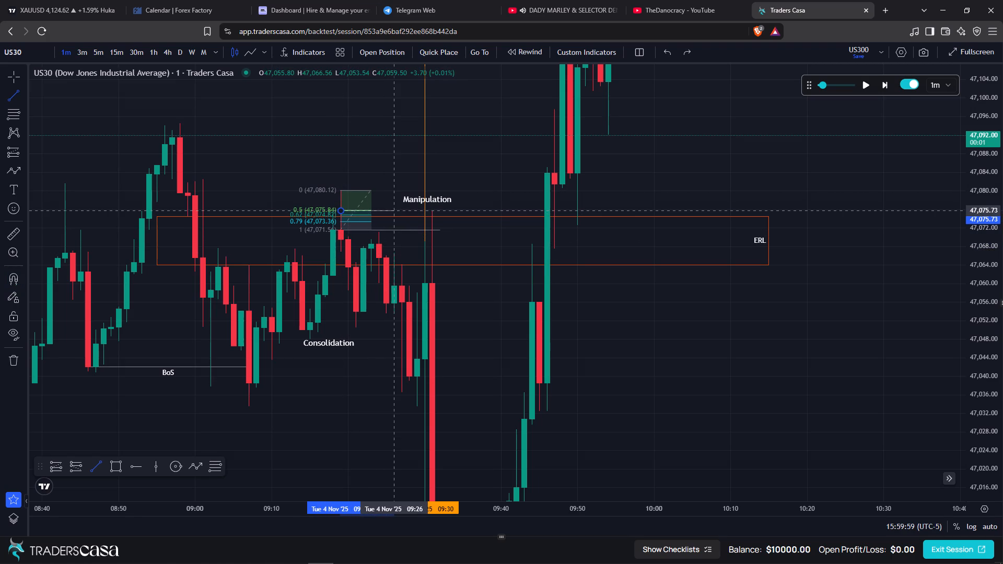
left_click(438, 213, "shift")
left_click(454, 199)
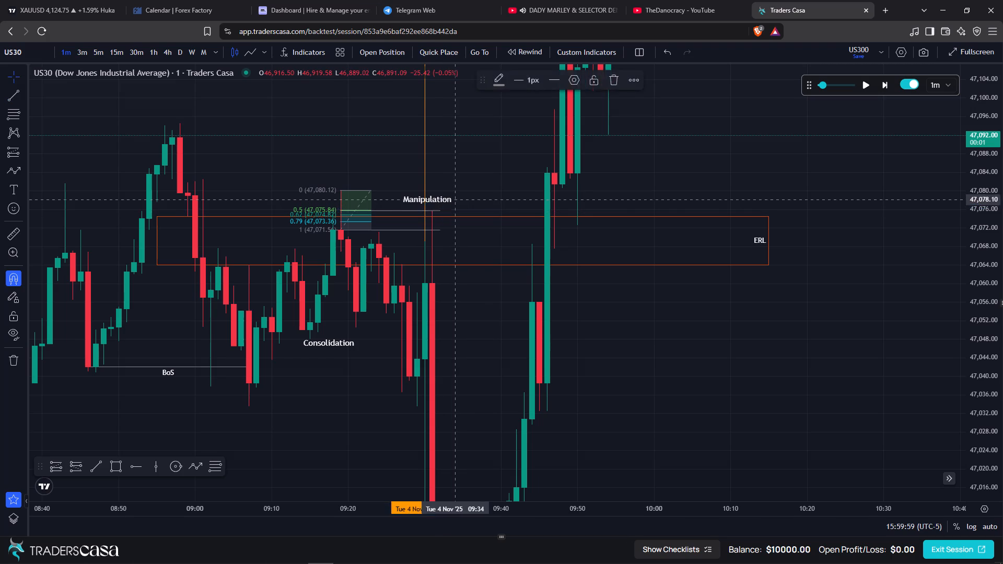
Add the text "C.E" to the new trend line at the wick's 0.5 level.
left_click(412, 210)
left_click(401, 215)
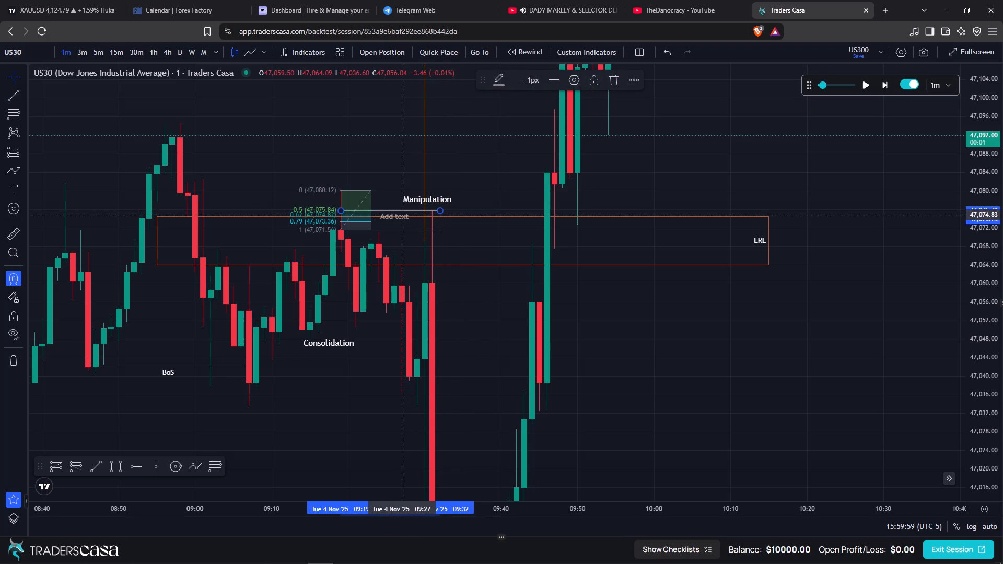
key("shift+c")
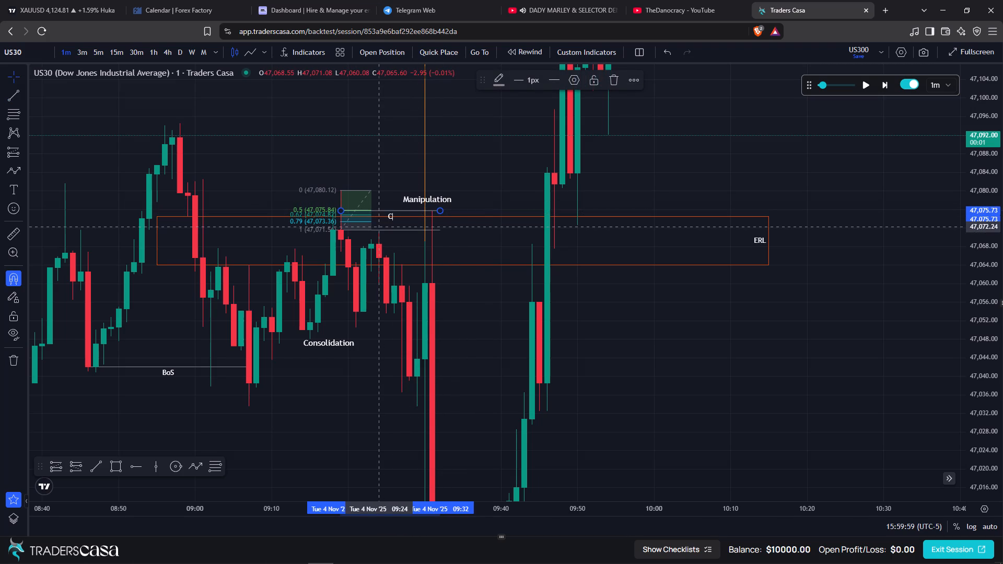
key("period")
key("shift+e")
left_click(291, 155)
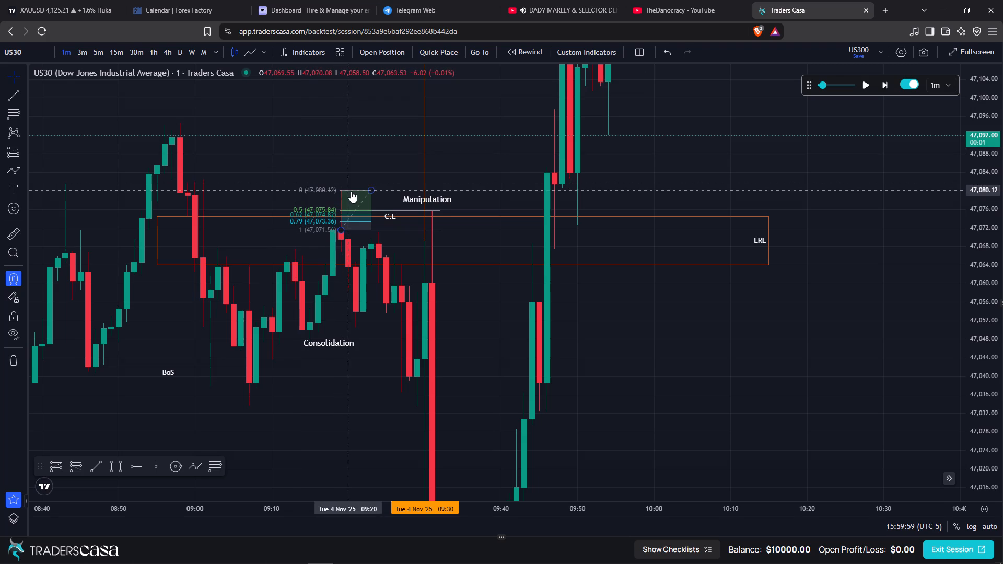
Delete the Fib retracement over the 09:19 wick, keeping the C.E line.
left_click(352, 192)
left_click(592, 83)
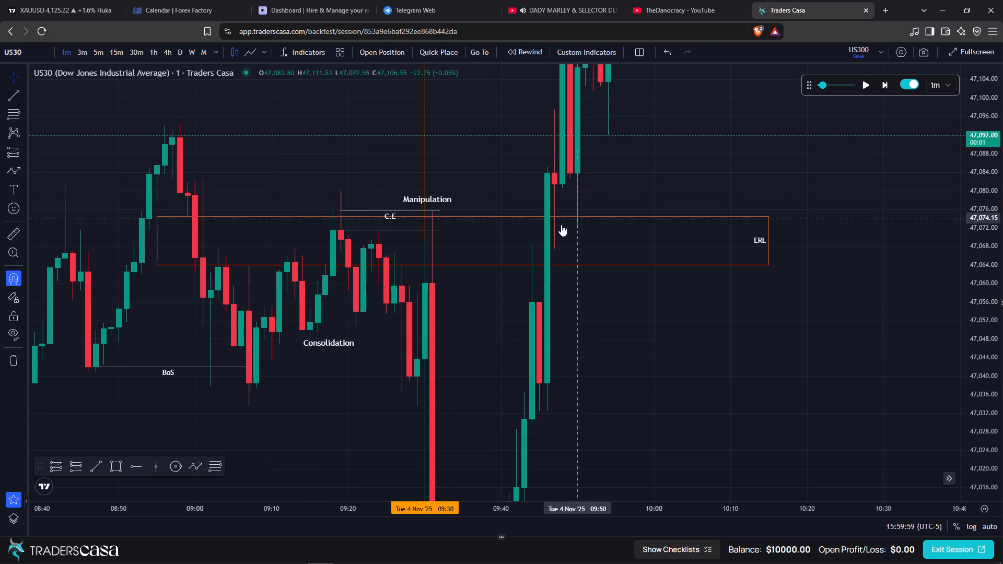
Delete the "Manipulation" and "Consolidation" text labels around the C.E lines.
left_click(430, 200)
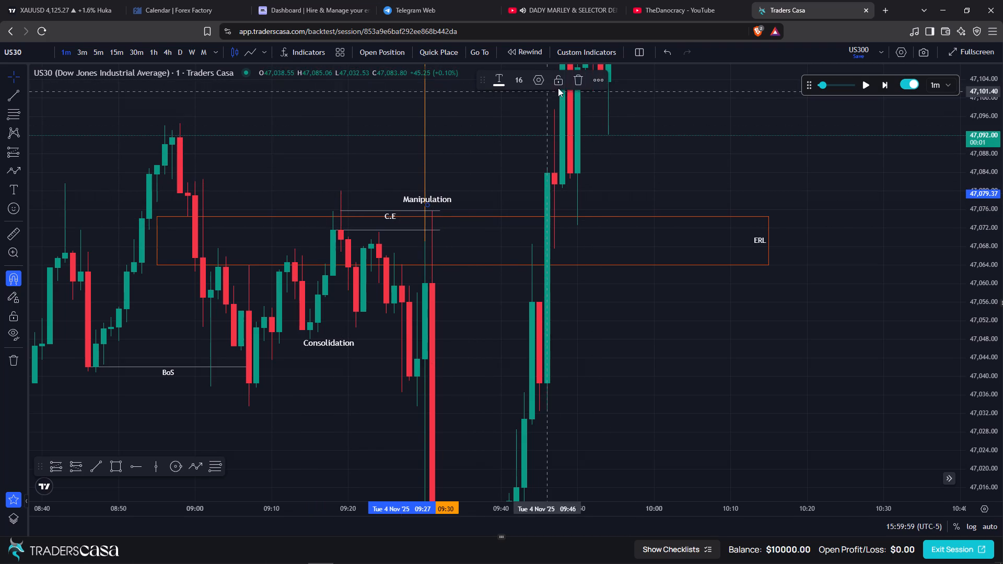
left_click(576, 83)
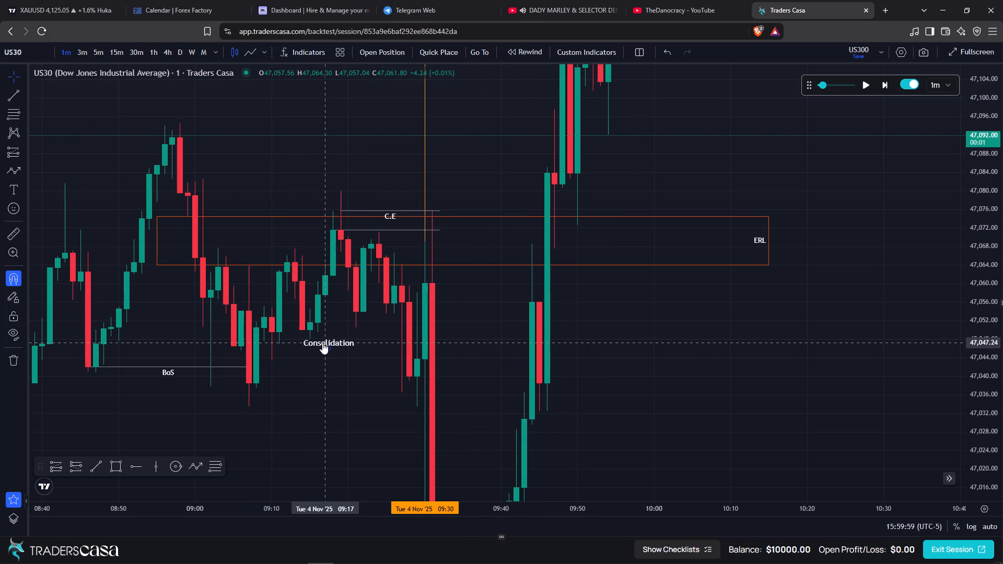
left_click(322, 343)
left_click(584, 78)
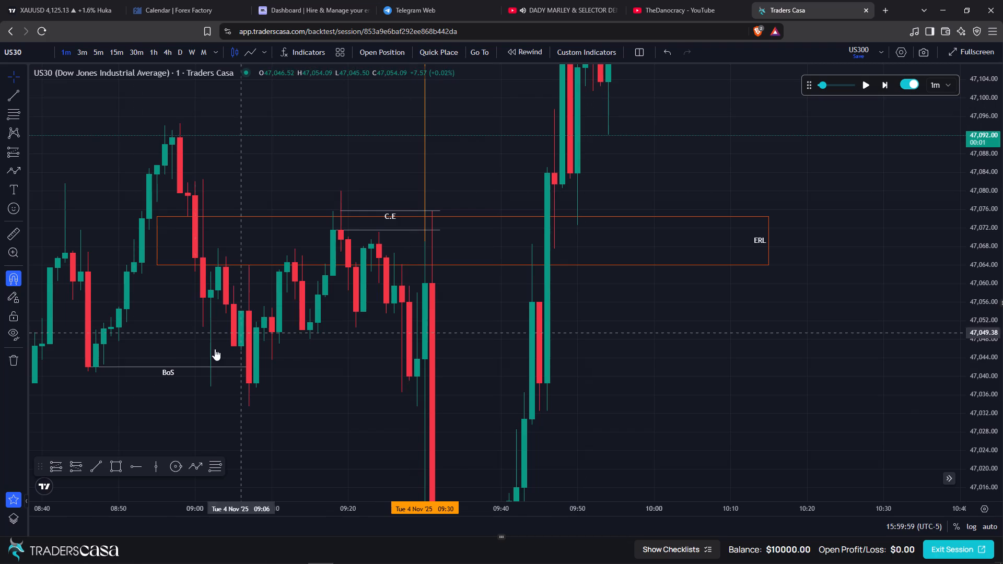
Place a Short Position at 09:19 with entry at 47,071.56 and set its stop to the wick high at 47,080.04.
left_click(67, 473)
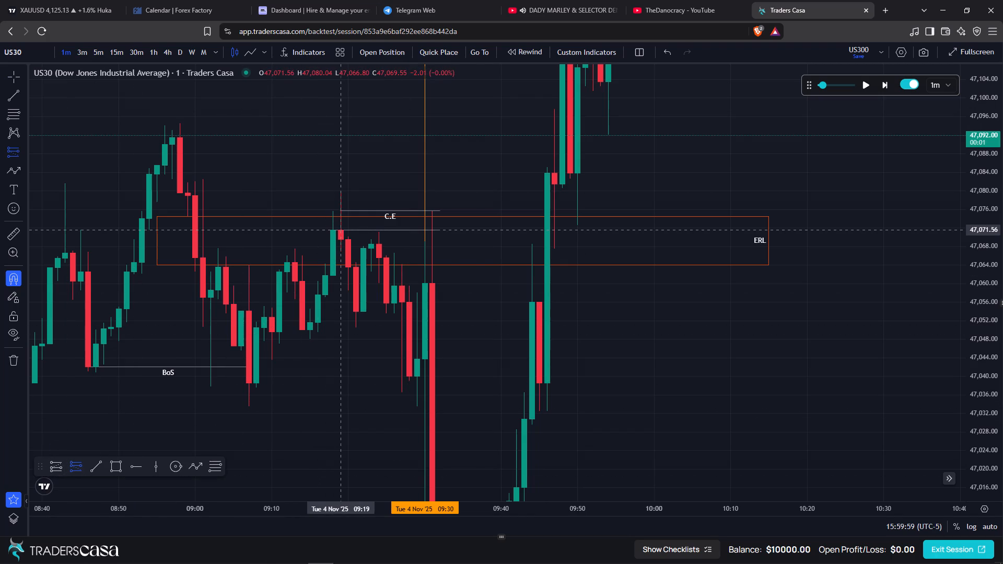
left_click(339, 229)
left_click_drag(294, 167, 303, 334)
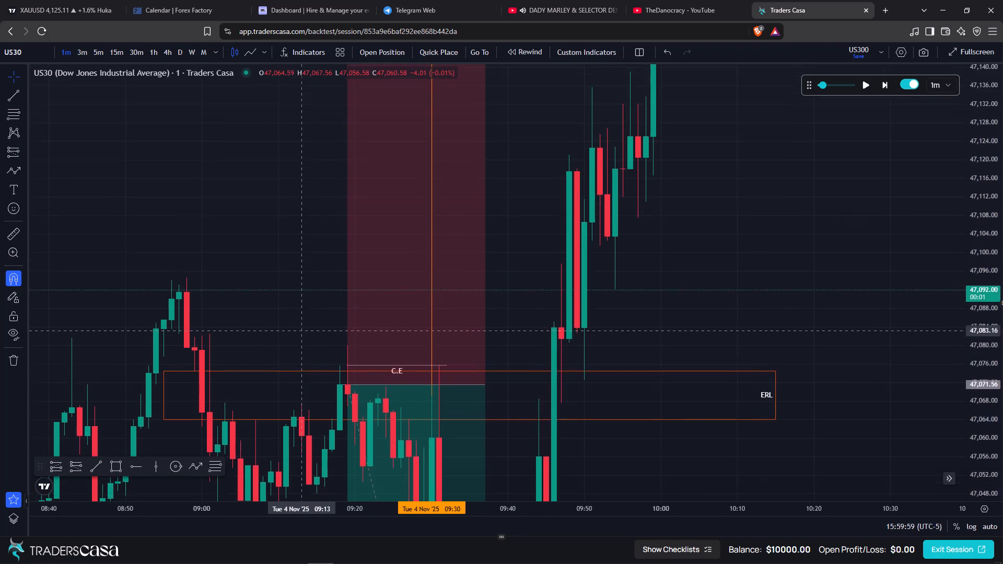
left_click_drag(303, 334, 303, 389)
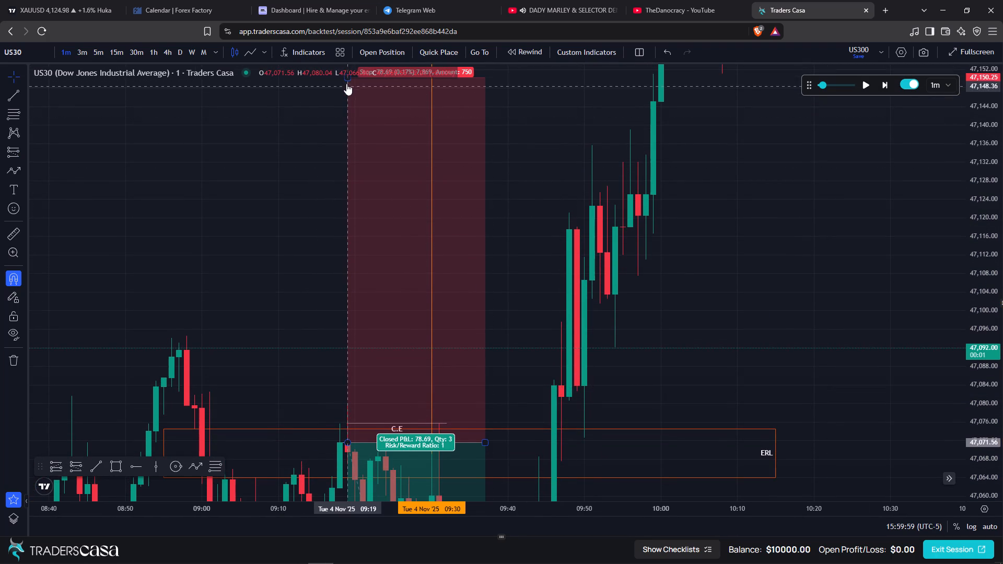
left_click(348, 78)
left_click_drag(298, 130, 305, 171)
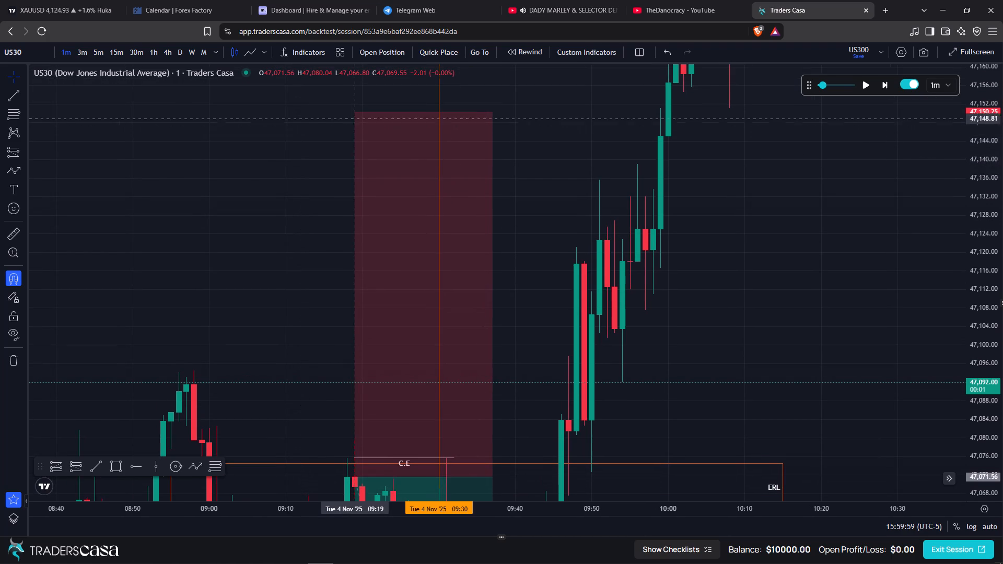
left_click_drag(353, 114, 355, 448)
left_click(311, 296)
Shift the short position to start at 09:30 and narrow it to end at about 09:39.
left_click_drag(310, 307, 209, 114)
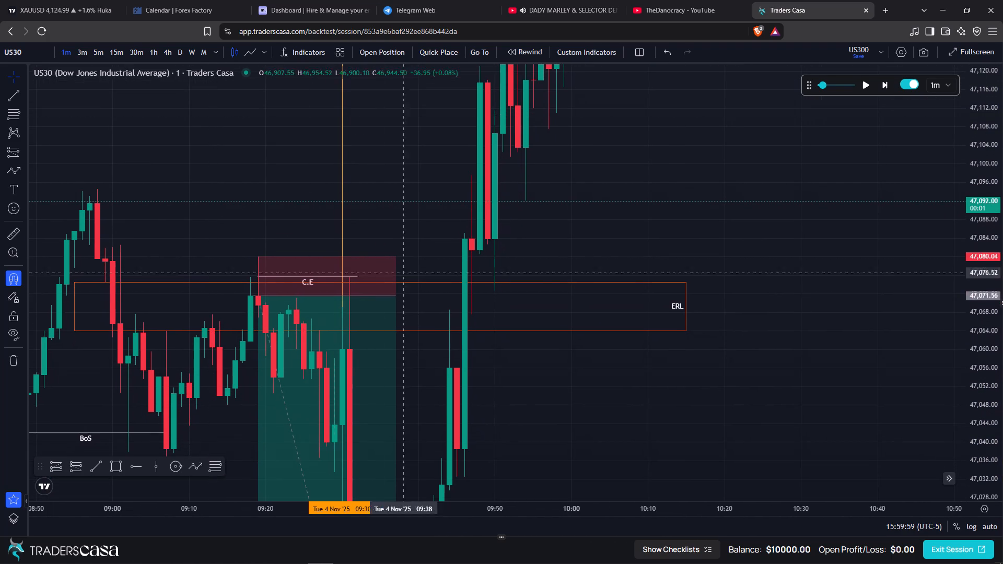
left_click_drag(590, 373, 571, 198)
left_click(367, 210)
key("Right")
key("Right")
key("Right")
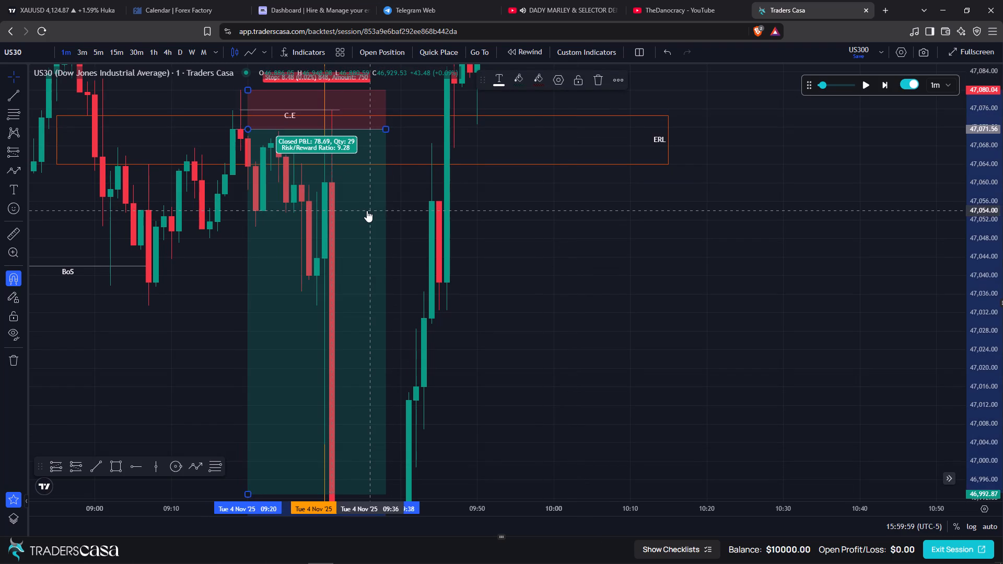
key("Right")
key("Right")
key("Right")
key("Right")
key("Right")
key("Right")
key("Right")
key("Right")
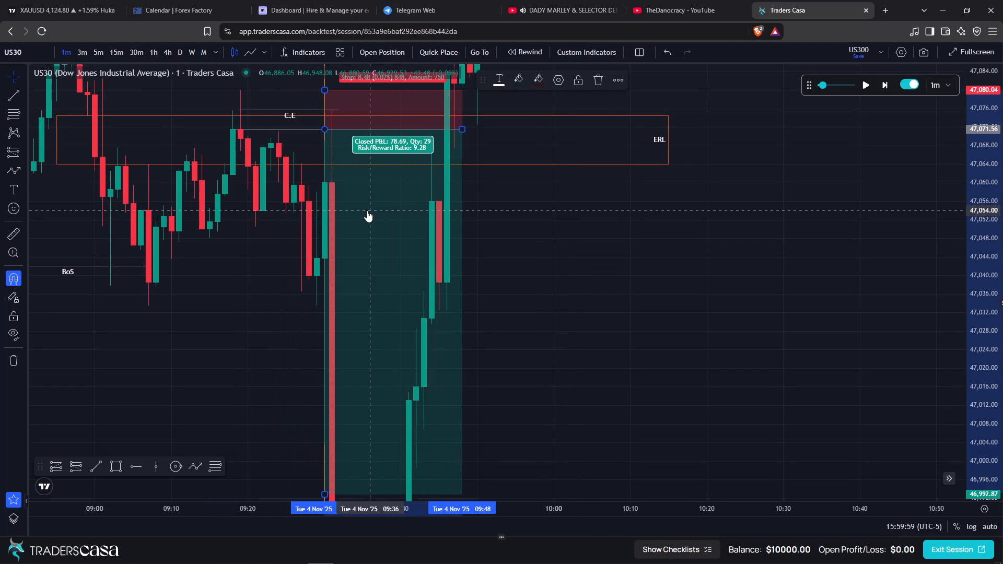
left_click_drag(464, 130, 410, 132)
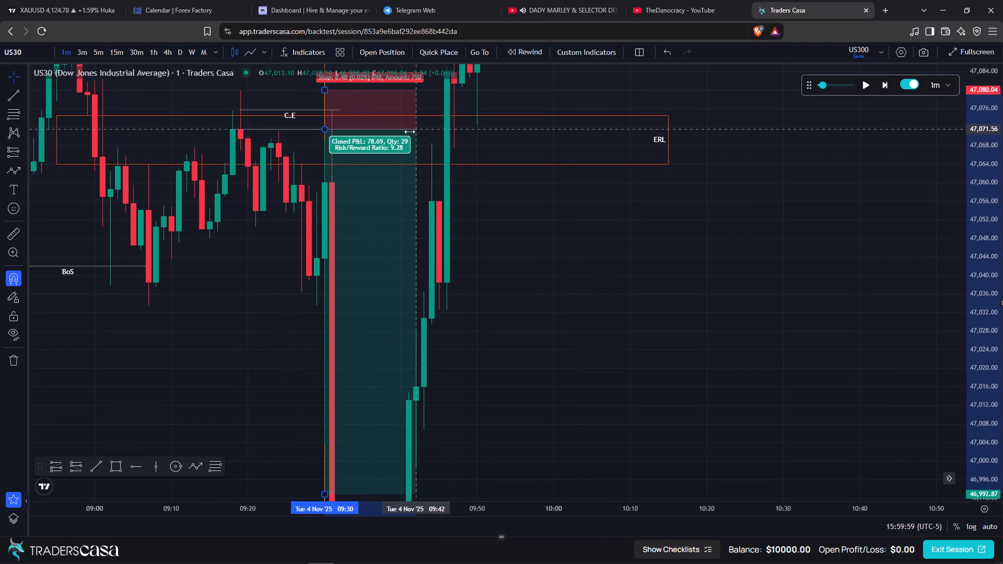
left_click_drag(410, 132, 395, 134)
left_click(656, 265)
Extend the short position's target down to the grey horizontal line at 46,875.88.
left_click_drag(988, 157, 985, 213)
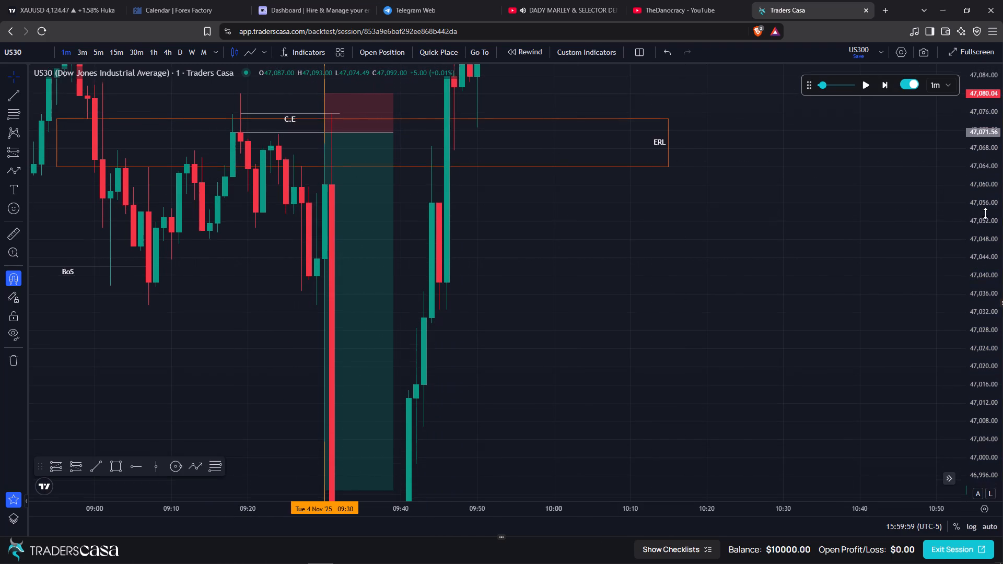
left_click_drag(985, 213, 972, 424)
left_click_drag(694, 387, 745, 207)
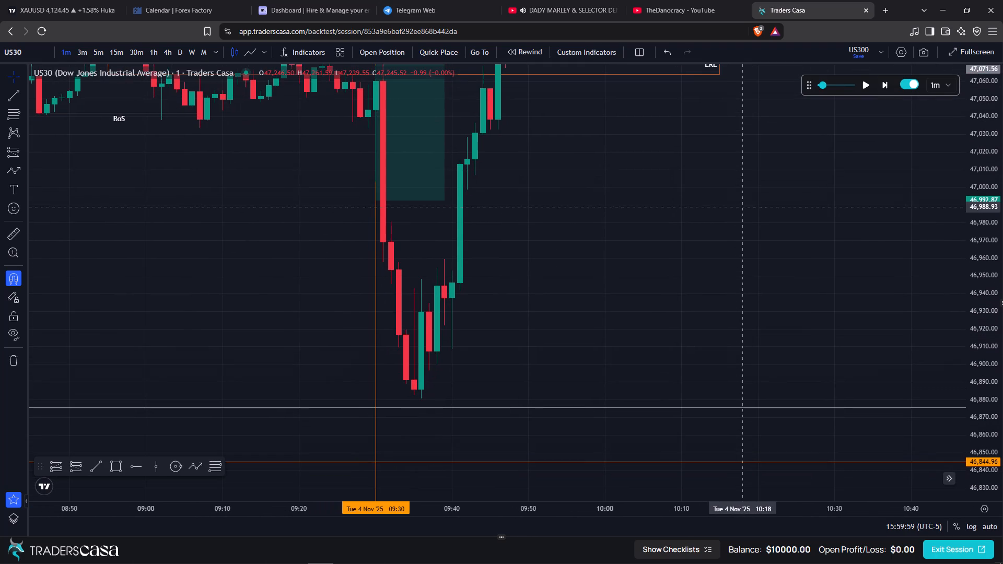
scroll(745, 207, "down", 3)
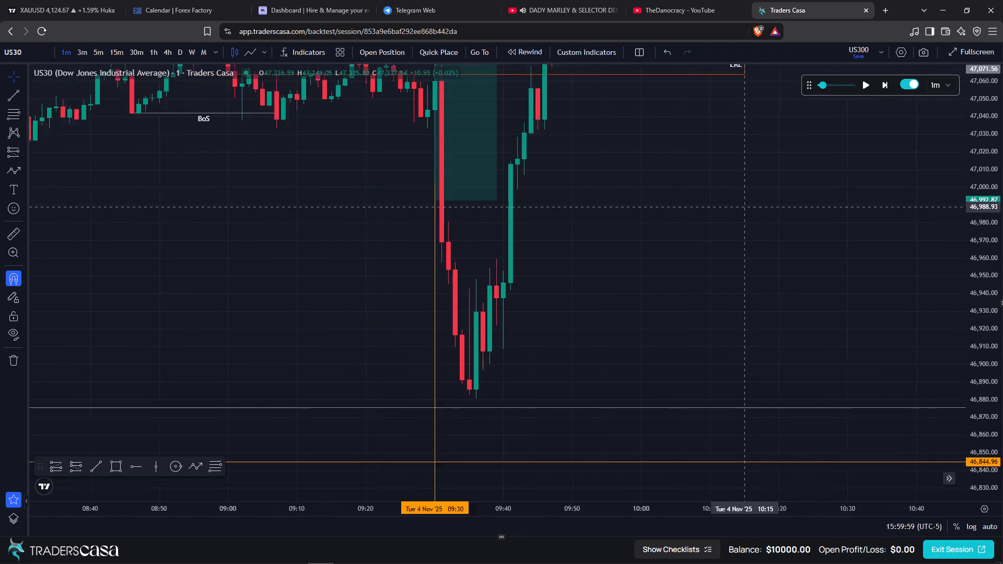
scroll(745, 207, "down", 4)
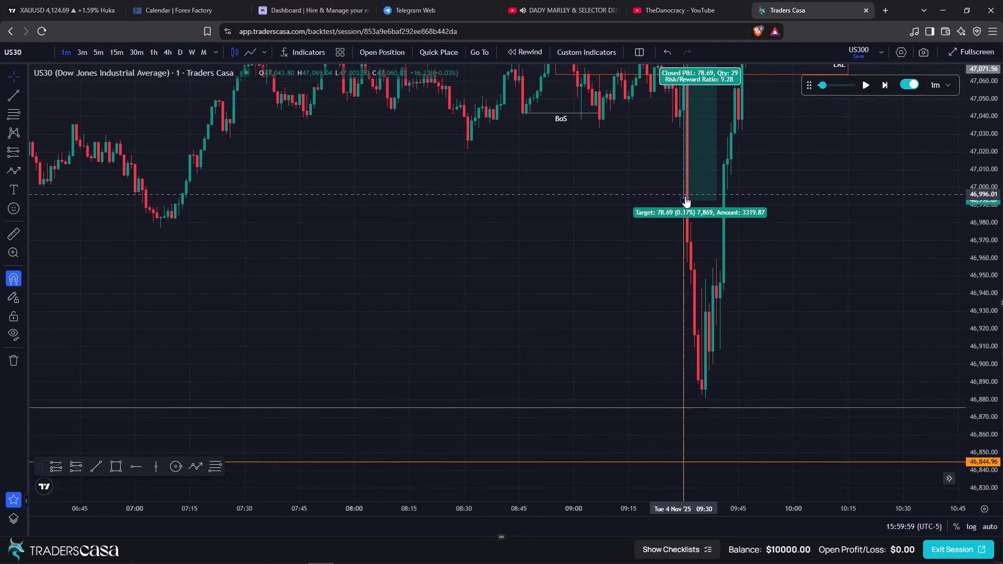
left_click_drag(685, 197, 707, 384)
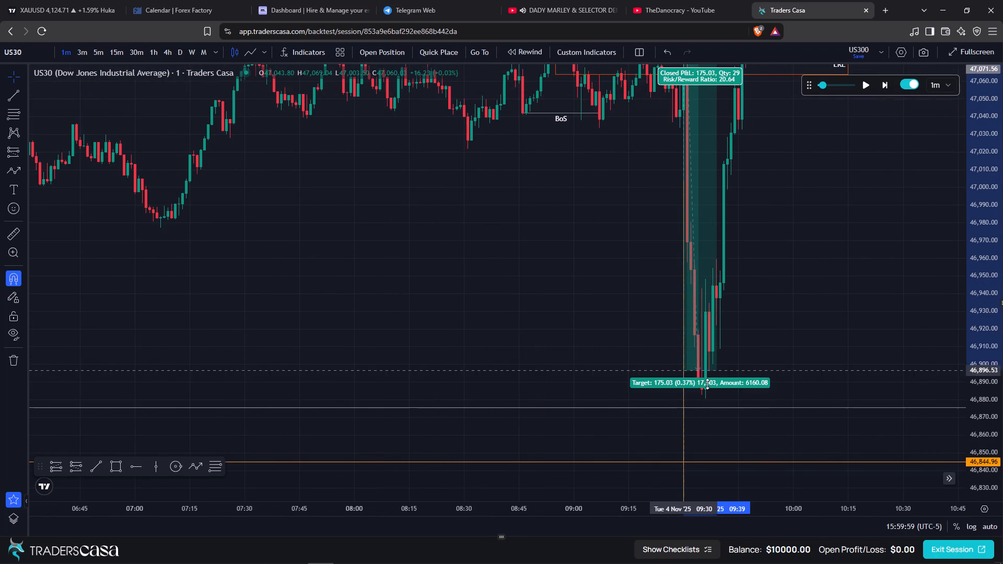
left_click_drag(707, 384, 704, 411)
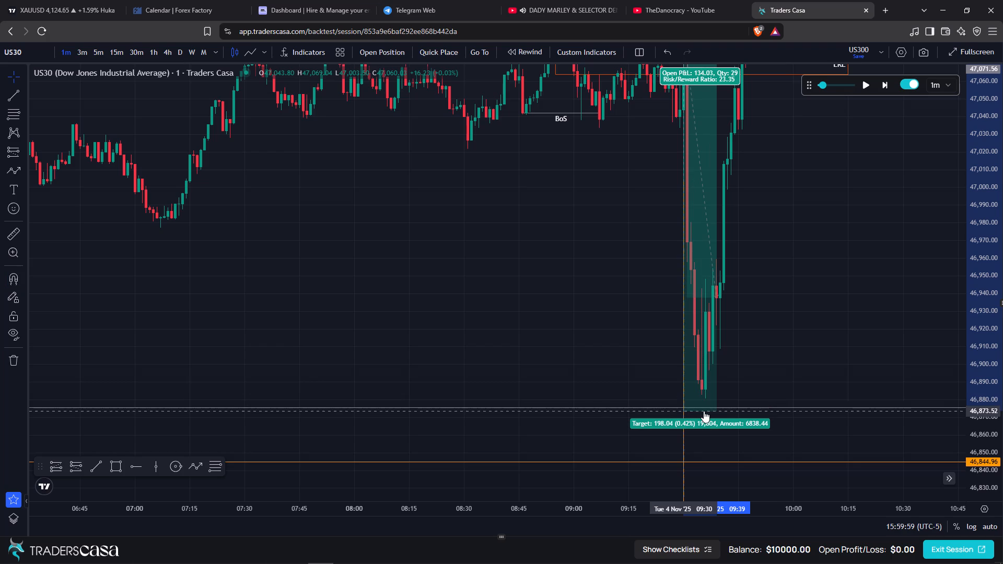
left_click_drag(704, 411, 718, 407)
left_click(772, 313)
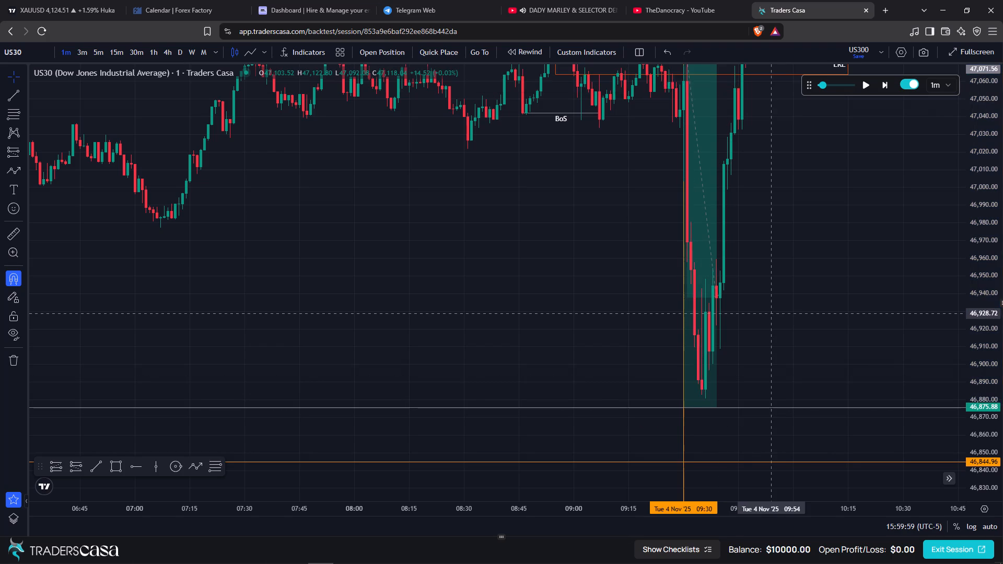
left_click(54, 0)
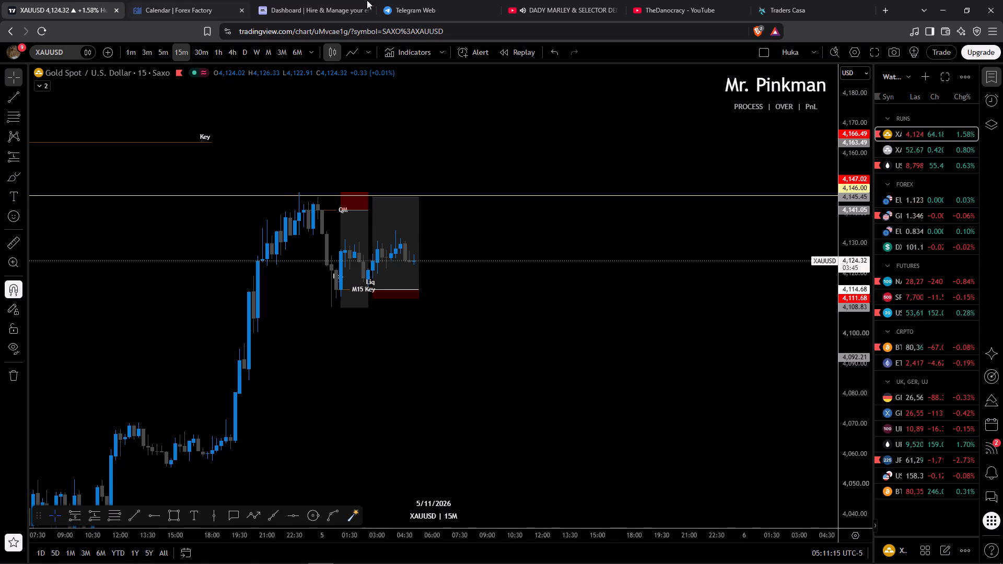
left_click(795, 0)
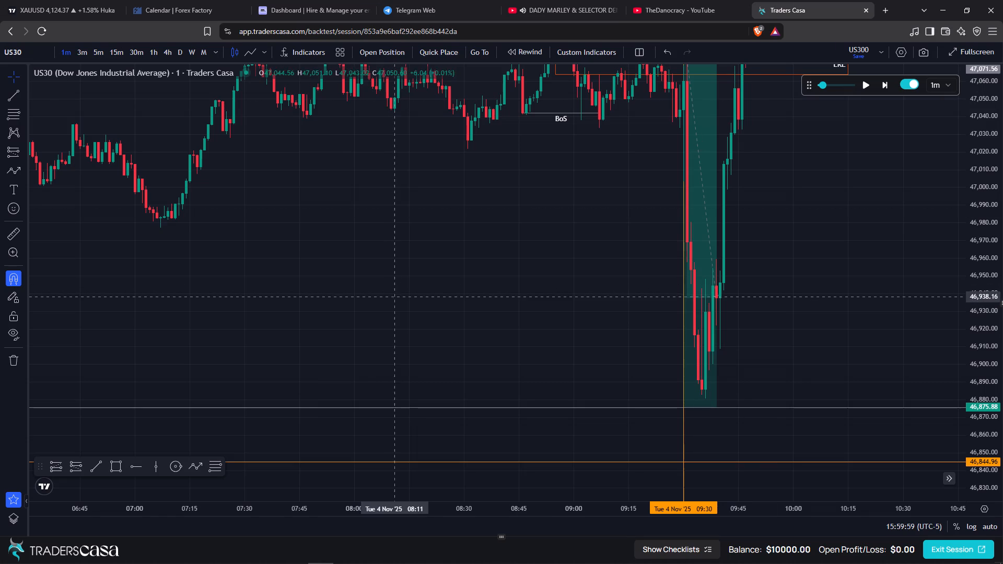
Examine the 09:30 short setup and the earlier low around 05:00 where the grey target line begins.
left_click(395, 297)
left_click_drag(431, 299, 266, 296)
left_click_drag(985, 161, 985, 300)
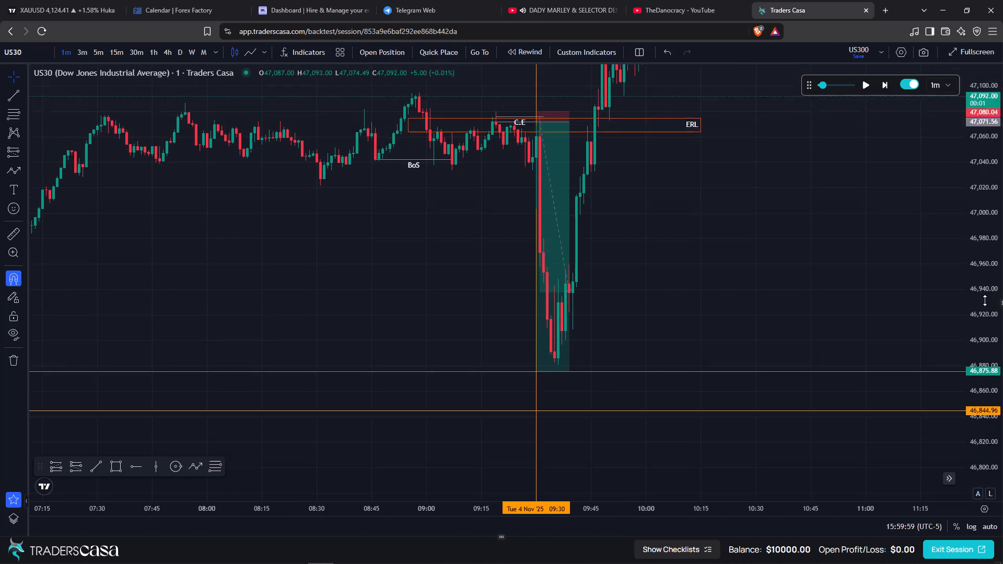
left_click_drag(985, 300, 984, 384)
scroll(784, 410, "down", 5)
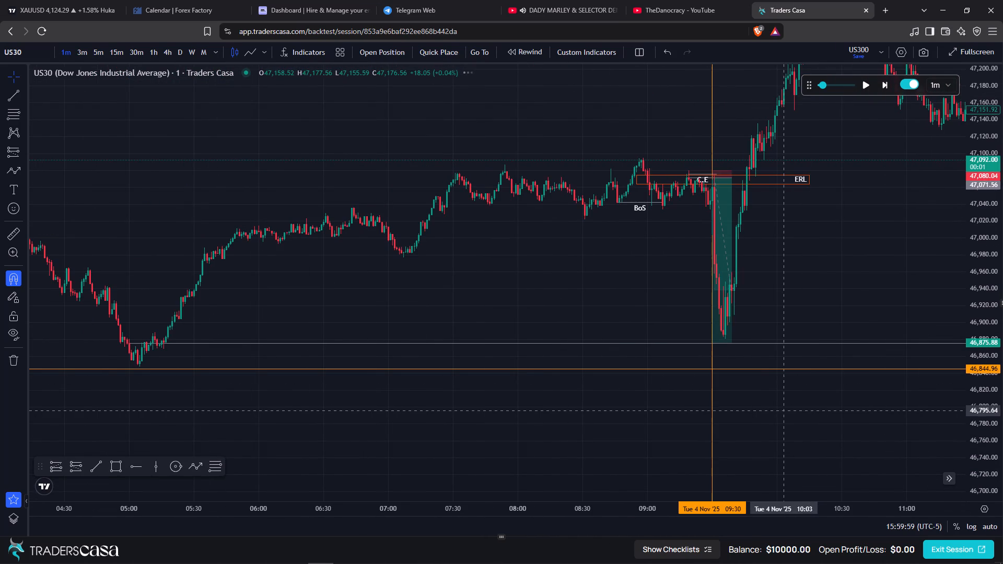
left_click_drag(979, 410, 969, 230)
middle_click(301, 338)
scroll(301, 338, "up", 1)
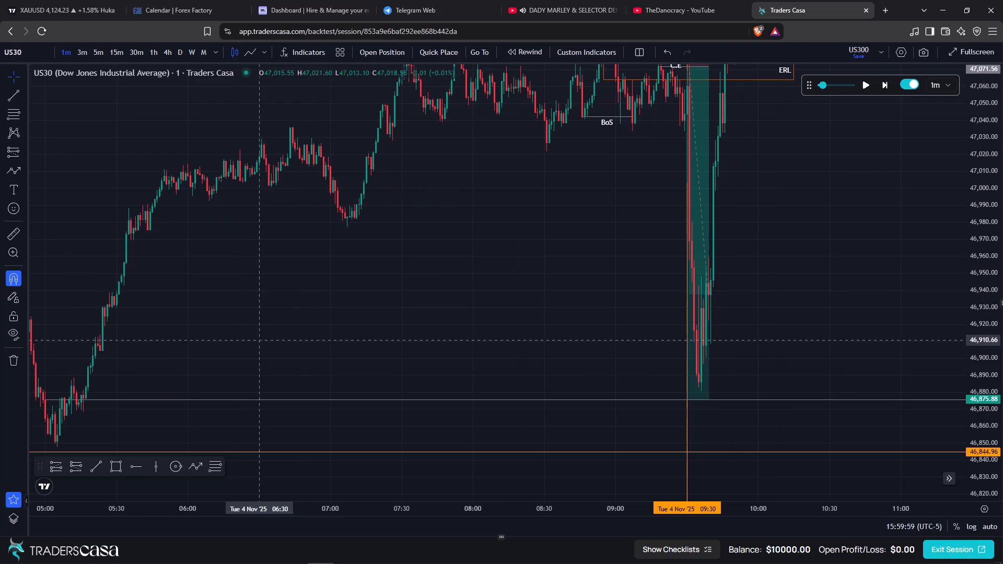
left_click_drag(226, 338, 541, 283)
scroll(542, 282, "up", 2)
left_click_drag(989, 340, 986, 321)
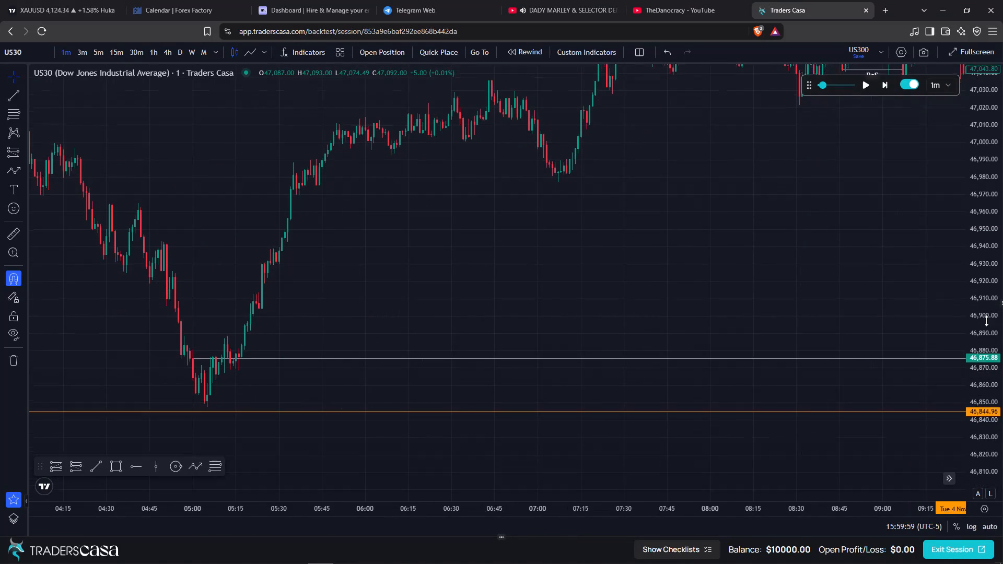
left_click_drag(986, 321, 971, 202)
left_click_drag(517, 315, 598, 232)
scroll(598, 232, "up", 2)
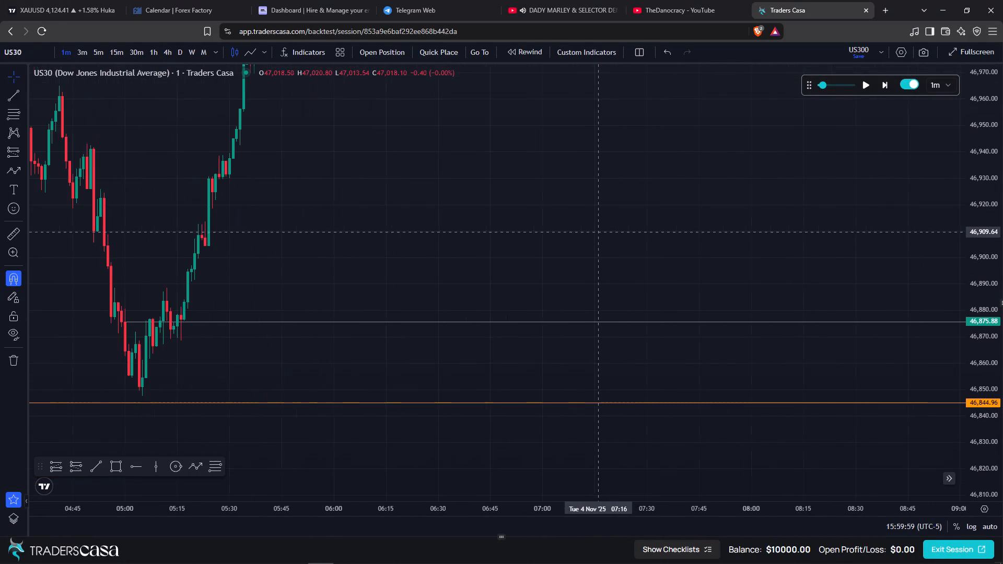
left_click_drag(305, 233, 457, 235)
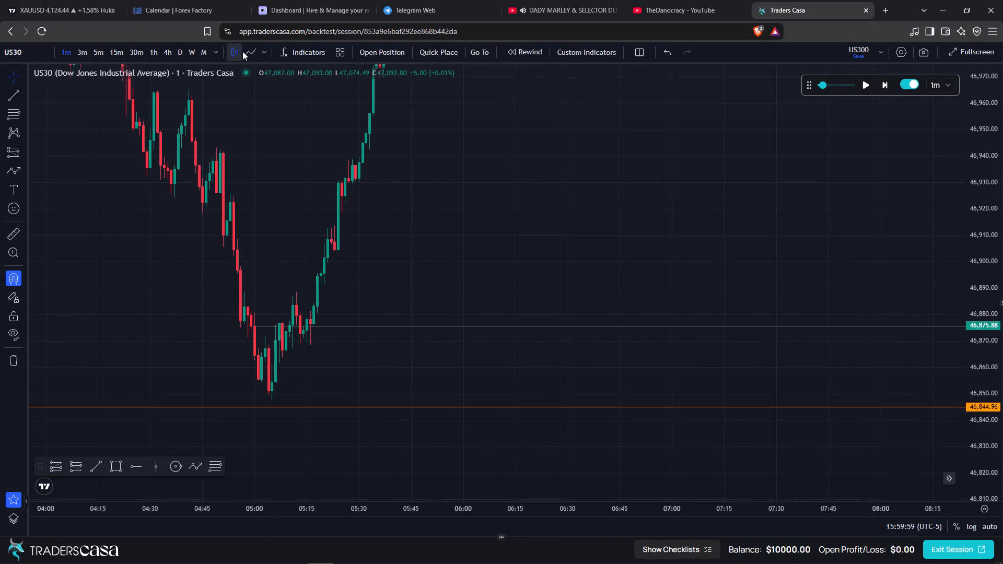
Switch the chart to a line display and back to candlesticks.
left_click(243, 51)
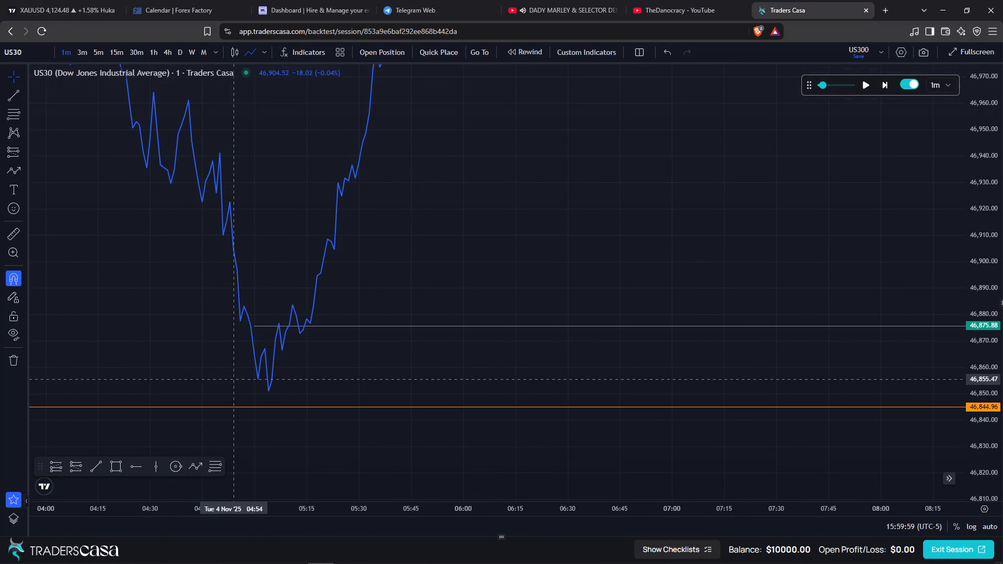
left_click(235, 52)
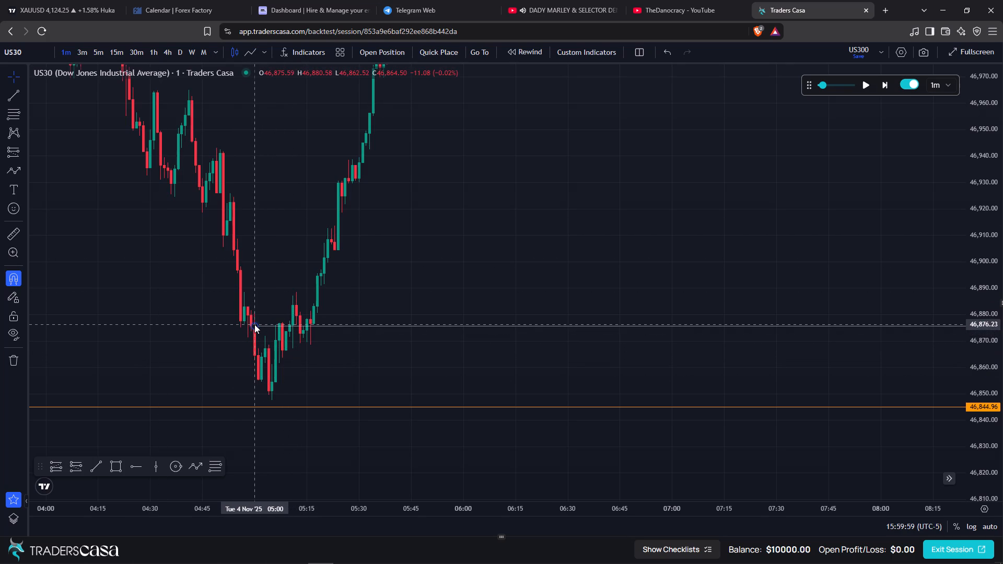
Shift the grey target line at 46,875.59 forward in time so it starts at about 05:19.
left_click(254, 324)
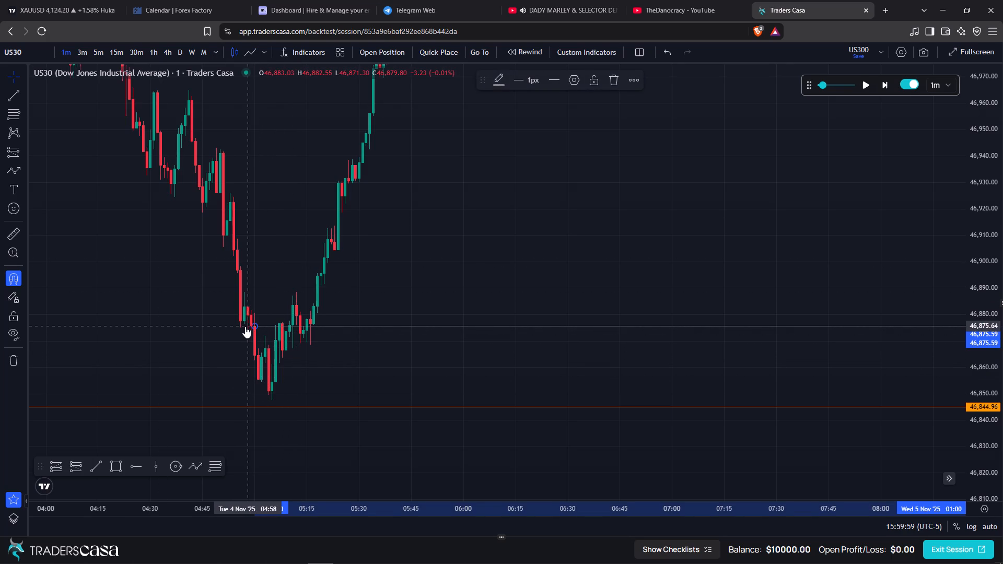
key("Right")
key("Right")
key("Right")
key("Right")
key("Right")
key("Right")
key("Right")
key("Right")
key("Right")
key("Right")
key("Right")
key("Right")
key("Right")
key("Right")
key("Right")
key("Right")
key("Right")
key("Right")
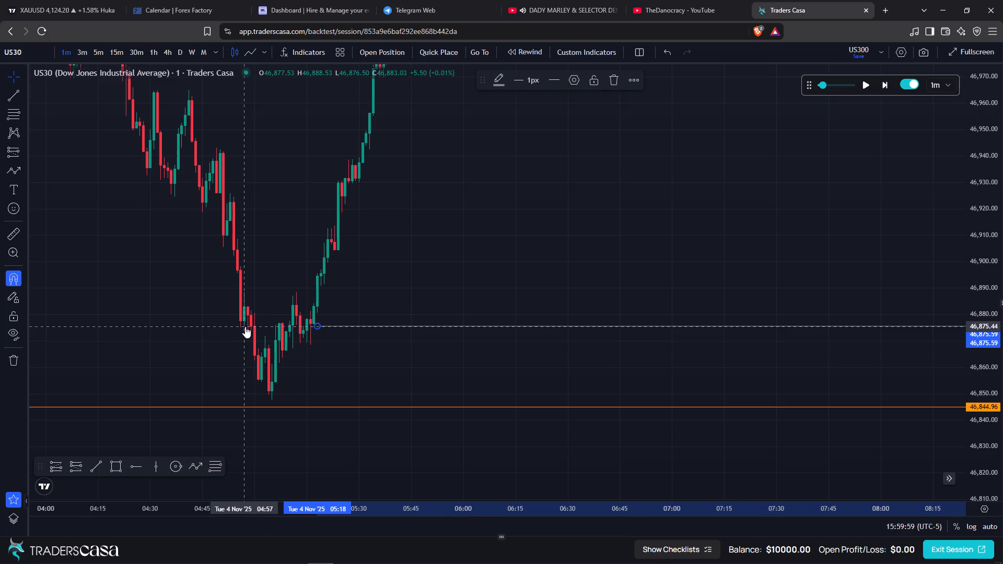
key("Right")
left_click(430, 273)
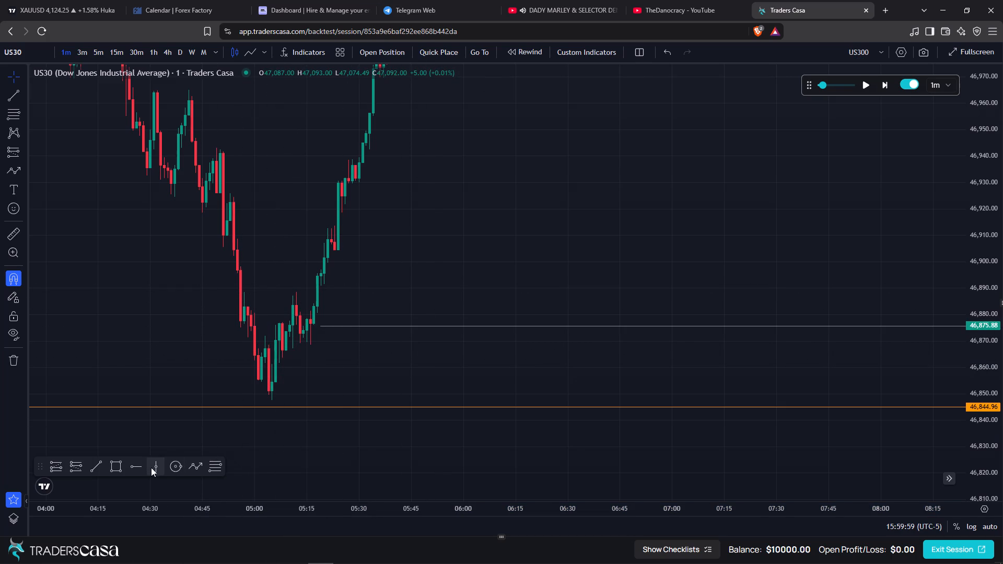
Draw a short horizontal trend line at 46,871.80 from the 05:03 candle's high to about 05:07.
left_click(89, 466)
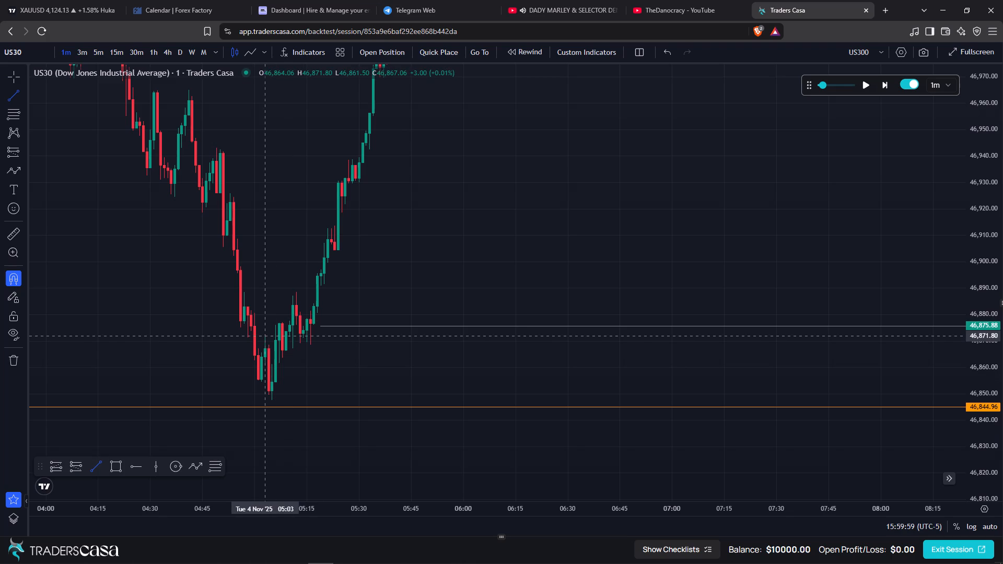
left_click(265, 335)
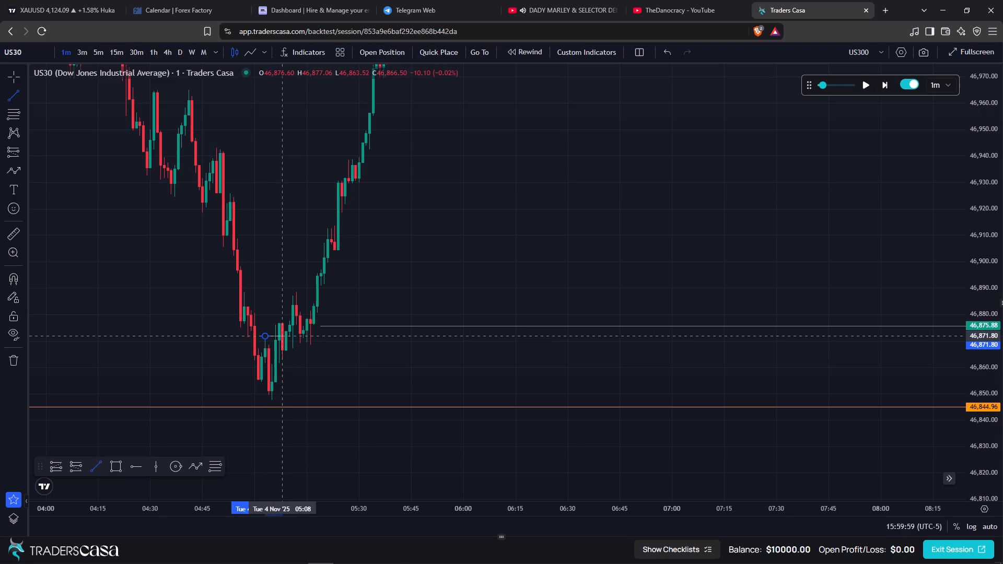
left_click(279, 333, "shift")
left_click(336, 353)
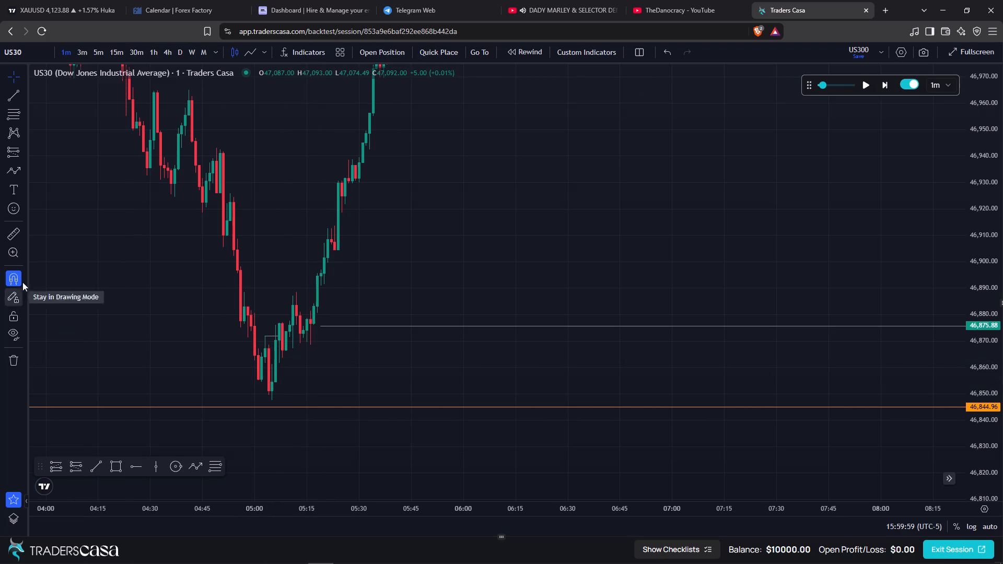
Add the Curve tool to the favourite drawing tools.
left_click(24, 169)
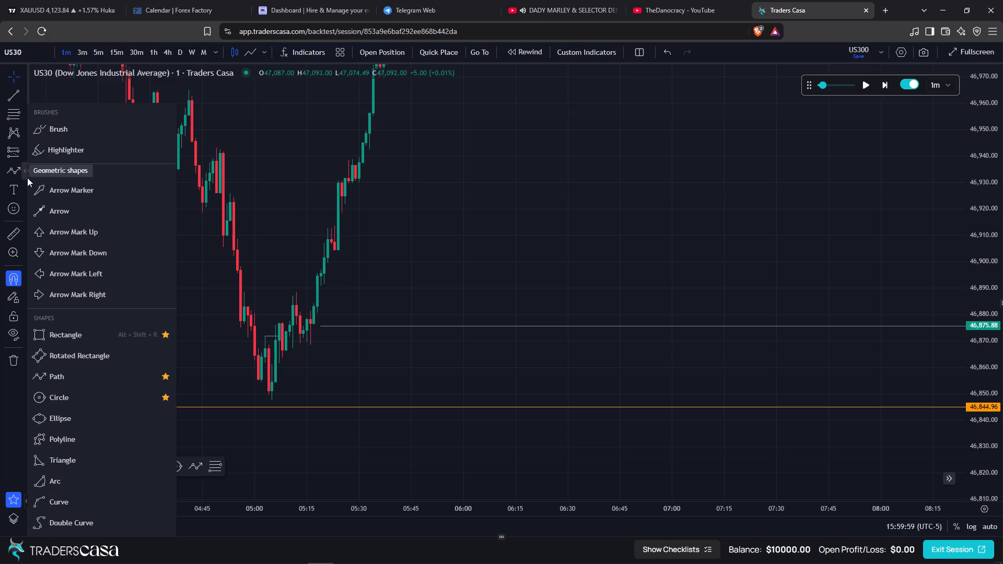
left_click(165, 501)
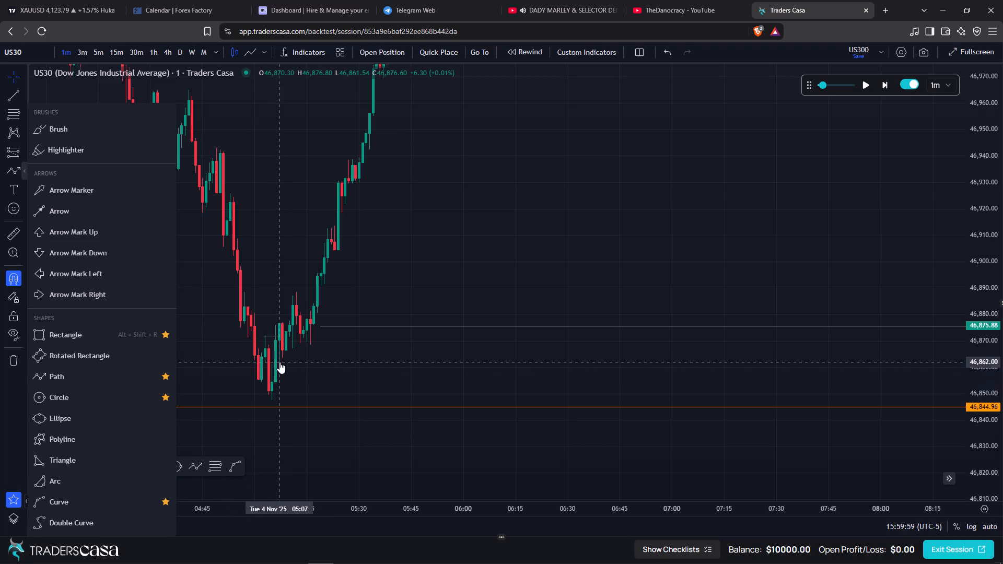
Draw a curve from 46,861.54 at about 05:07 to 46,876.02 at about 05:17, bulging below the candles between them.
left_click(66, 500)
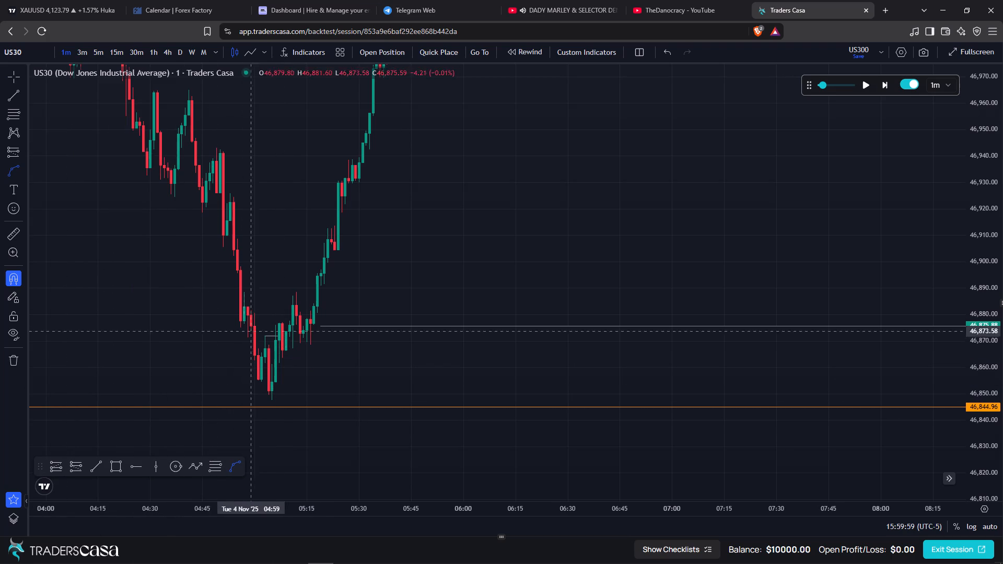
left_click(279, 367)
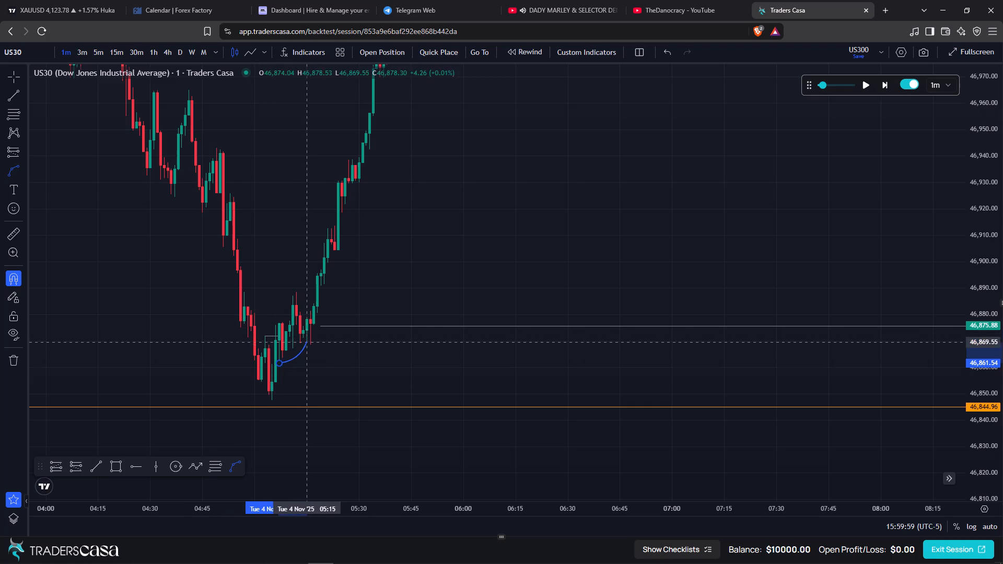
left_click(313, 350)
left_click(331, 363)
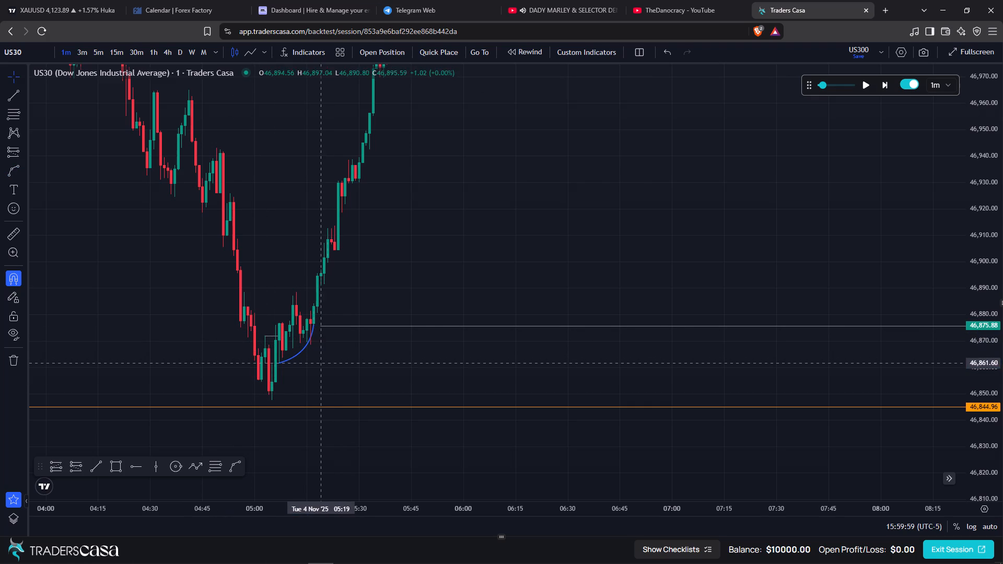
left_click_drag(302, 351, 307, 353)
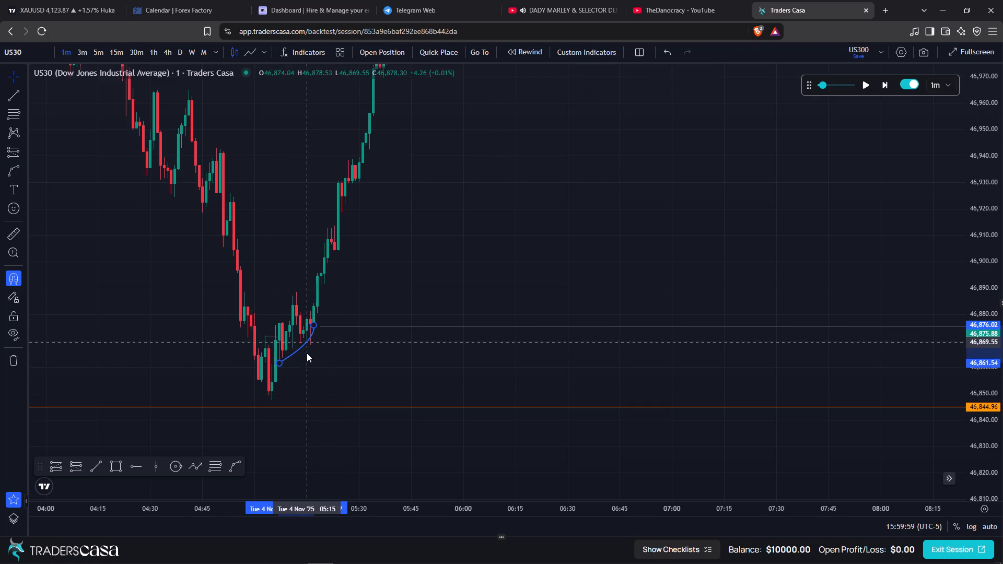
left_click_drag(307, 353, 311, 361)
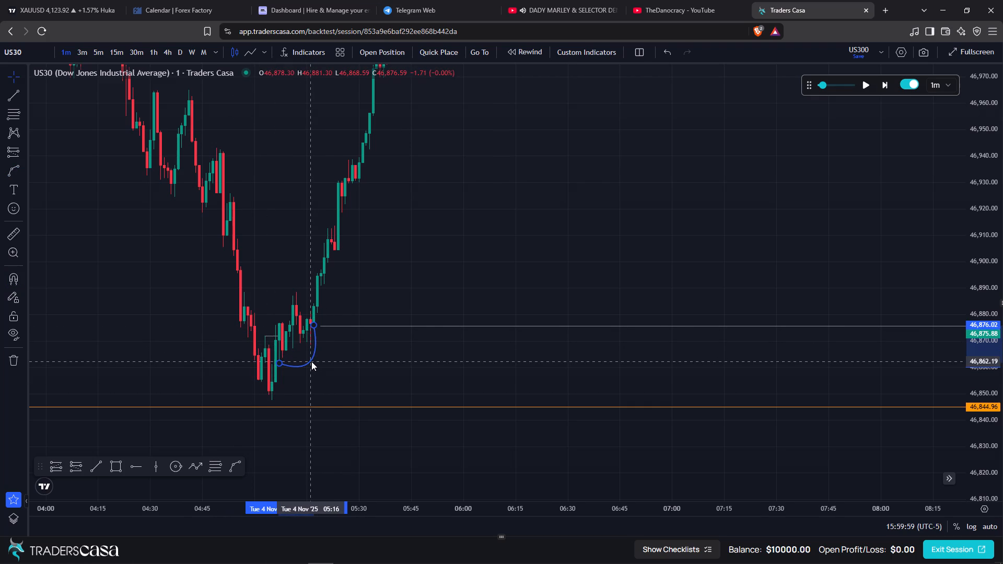
left_click_drag(311, 361, 312, 363)
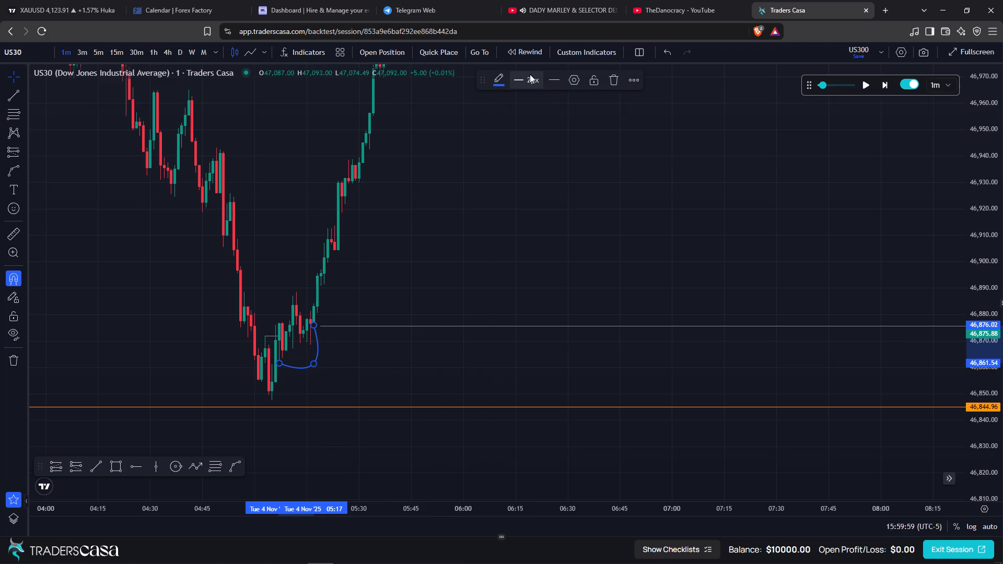
Reduce the curve's line thickness to the thinnest setting and deselect it.
left_click(530, 74)
left_click(529, 99)
left_click(471, 177)
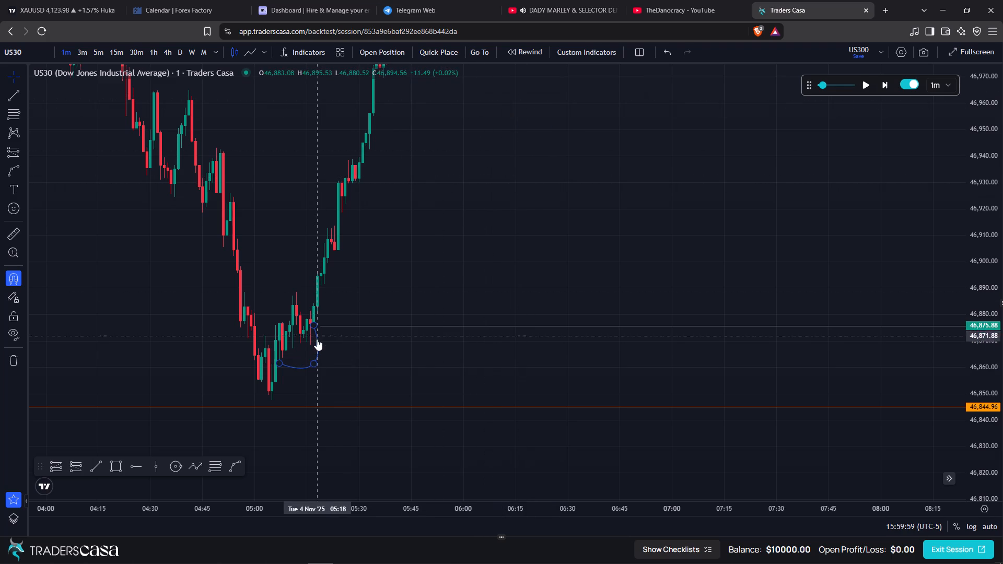
left_click(372, 357)
Examine the 09:30 short from its target line up to the ERL zone, and the price action that follows until about 13:00.
left_click_drag(410, 368, 400, 368)
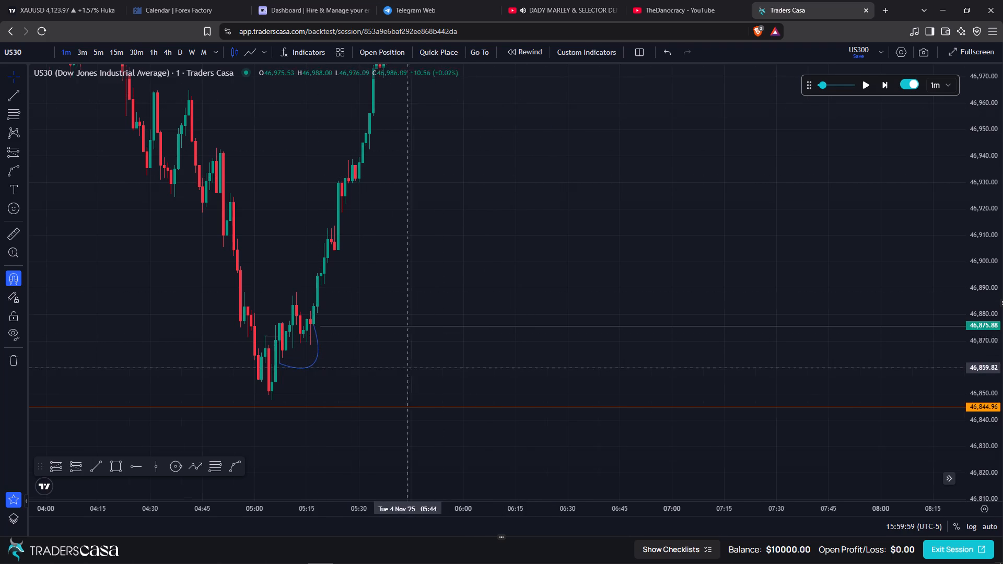
left_click_drag(400, 368, 73, 359)
left_click_drag(604, 228, 51, 315)
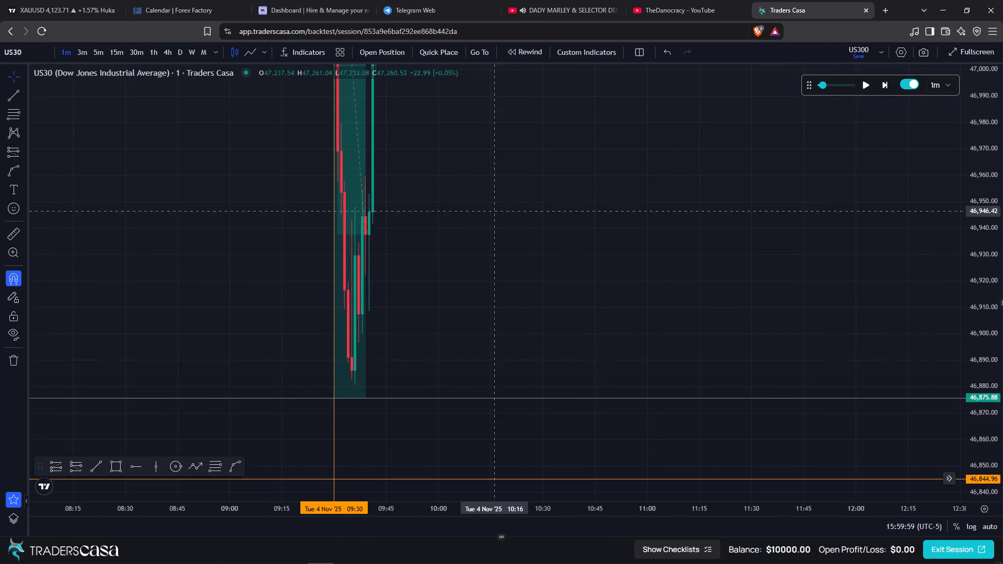
left_click_drag(528, 182, 500, 356)
left_click_drag(515, 205, 508, 237)
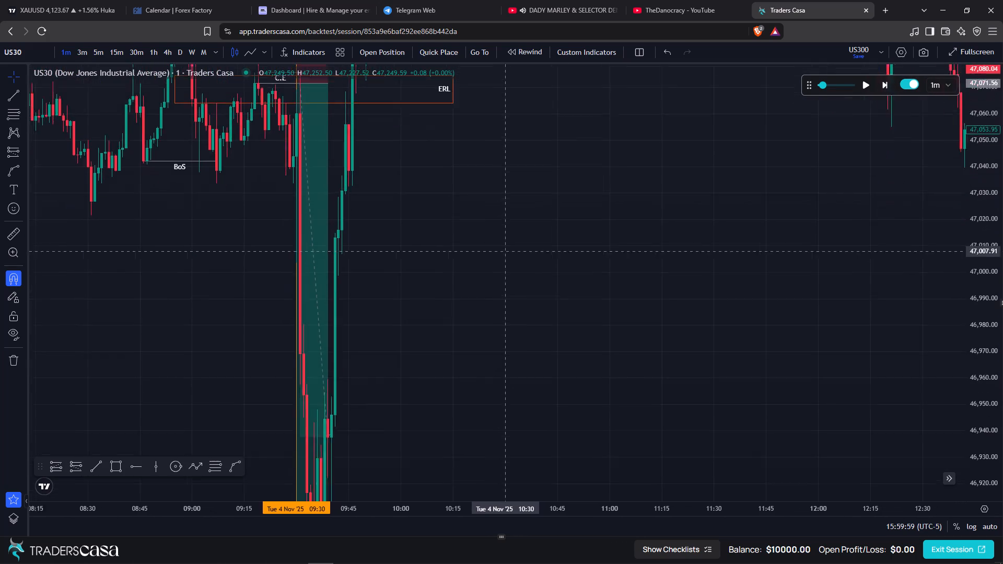
left_click_drag(508, 237, 522, 185)
left_click_drag(474, 343, 512, 222)
scroll(517, 250, "up", 4)
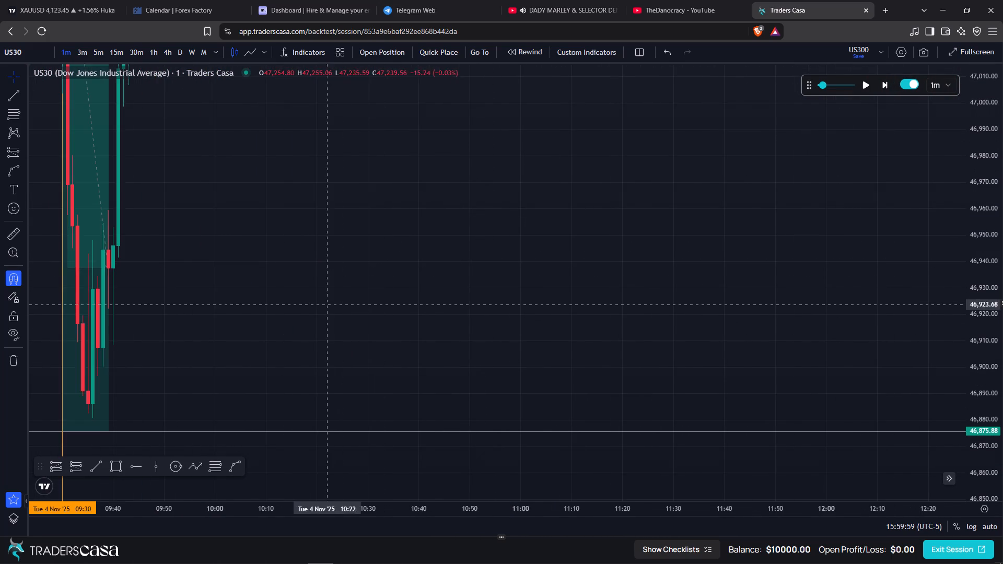
scroll(318, 308, "up", 3)
left_click_drag(236, 308, 722, 255)
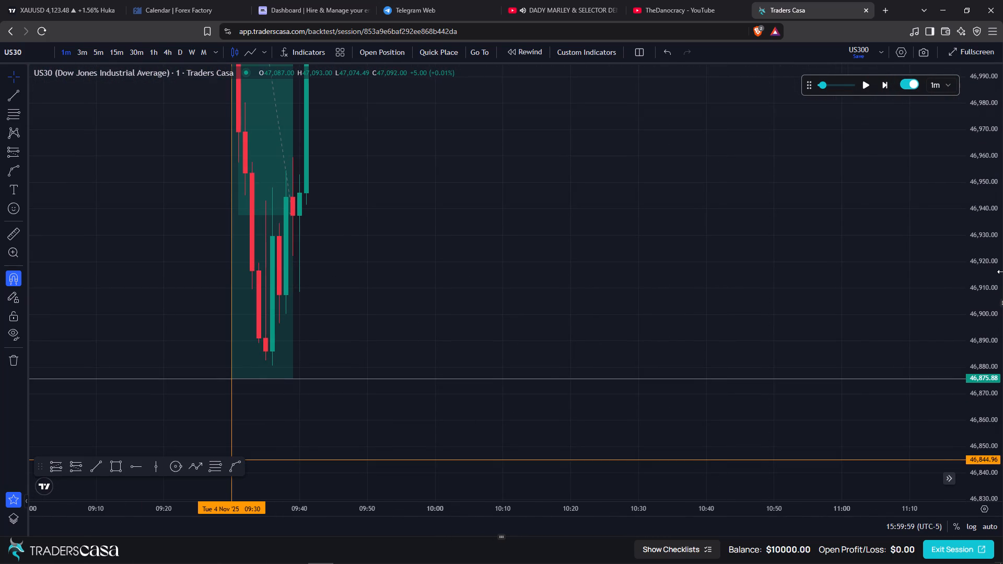
left_click_drag(982, 209, 976, 419)
left_click_drag(687, 194, 523, 412)
scroll(526, 346, "down", 3)
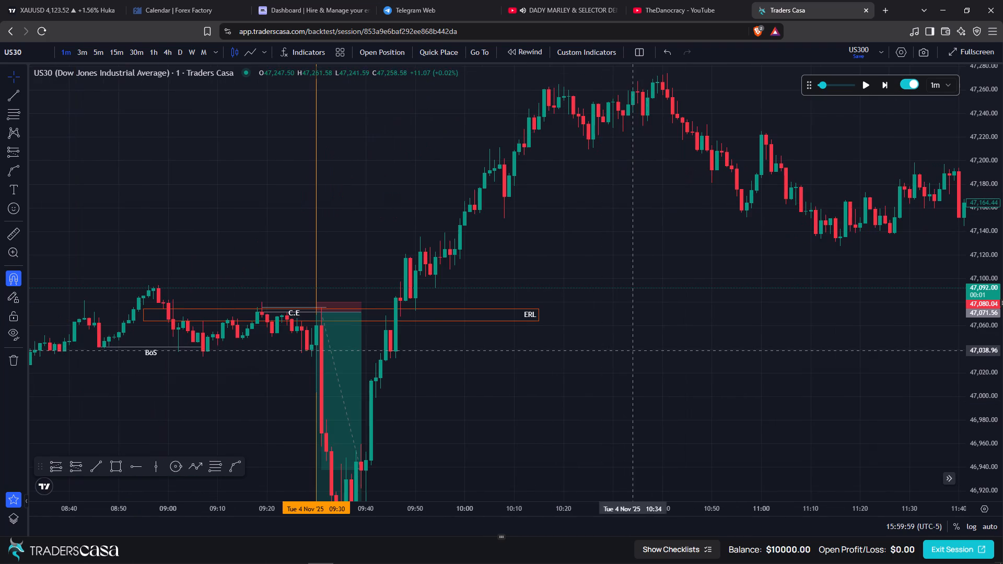
left_click_drag(650, 350, 212, 345)
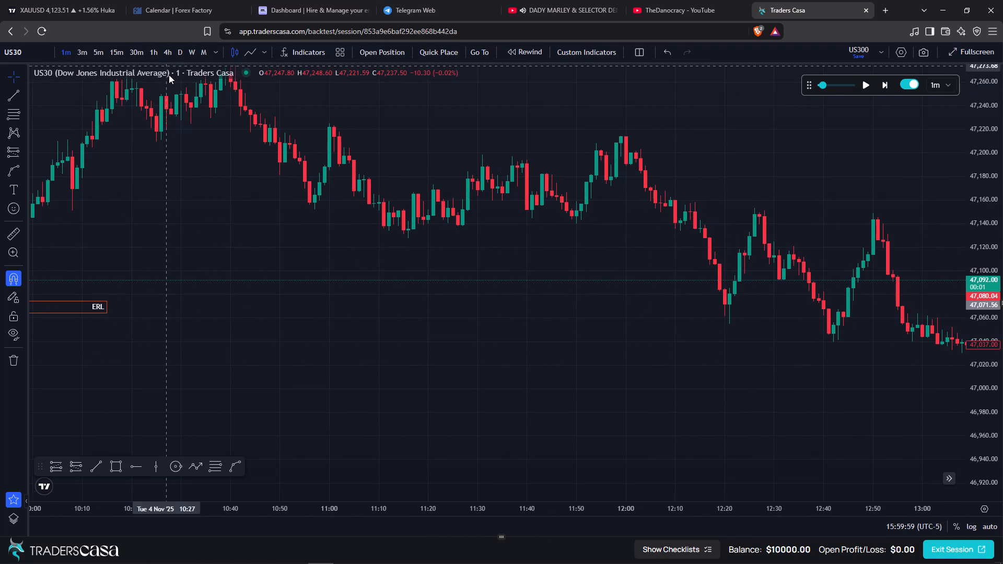
Switch the chart to the 1-hour timeframe and place a vertical line at 09:00 on Wed 5 Nov.
left_click(150, 52)
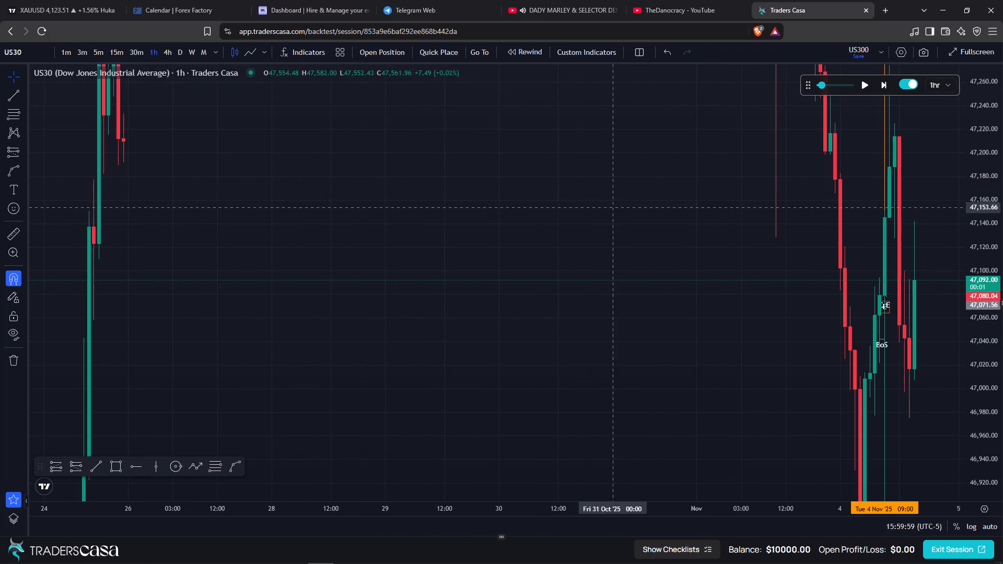
left_click_drag(598, 209, 272, 209)
scroll(815, 232, "up", 7)
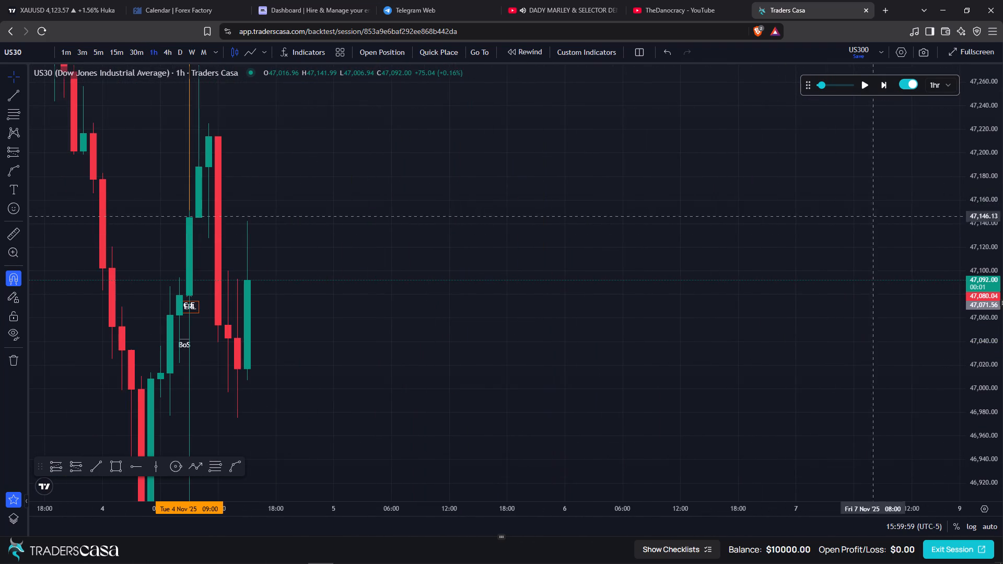
left_click_drag(995, 150, 997, 344)
scroll(577, 280, "up", 4)
left_click_drag(335, 340, 709, 303)
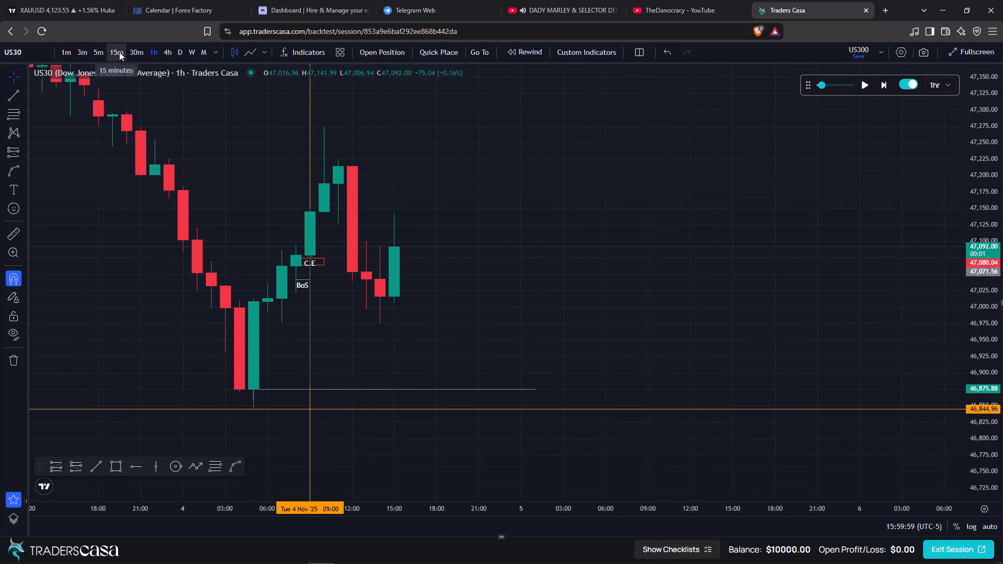
left_click(157, 467)
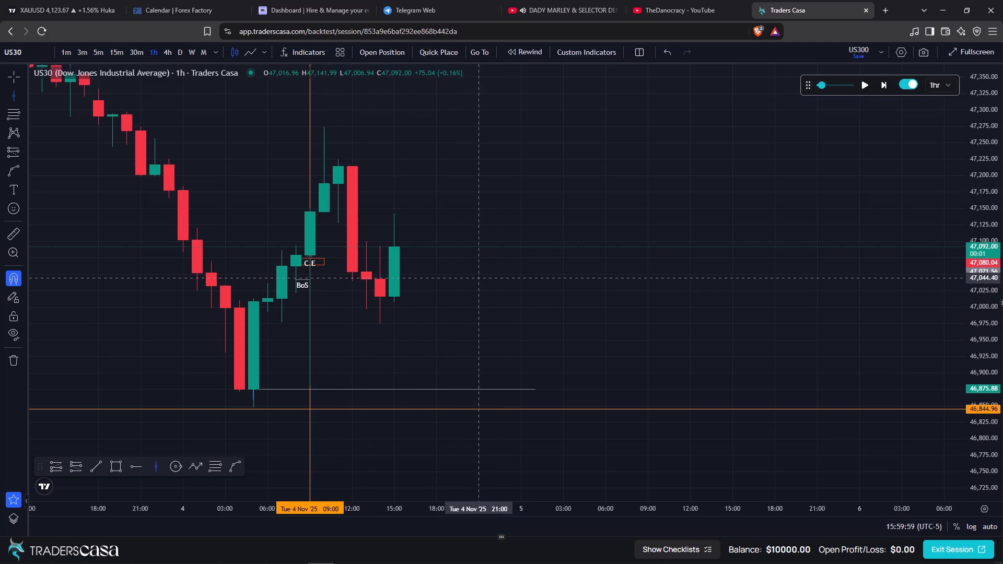
left_click(641, 263)
left_click(550, 257)
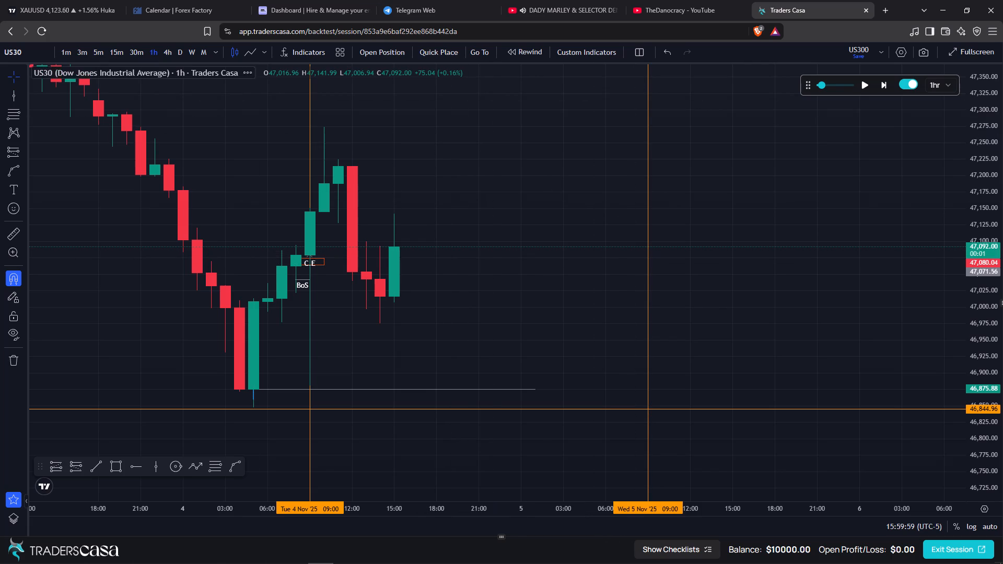
On the 4-hour timeframe, draw a horizontal trend line at 47,268.60 from Mon 3 Nov 17:00 to Tue 4 Nov 17:00.
left_click(164, 46)
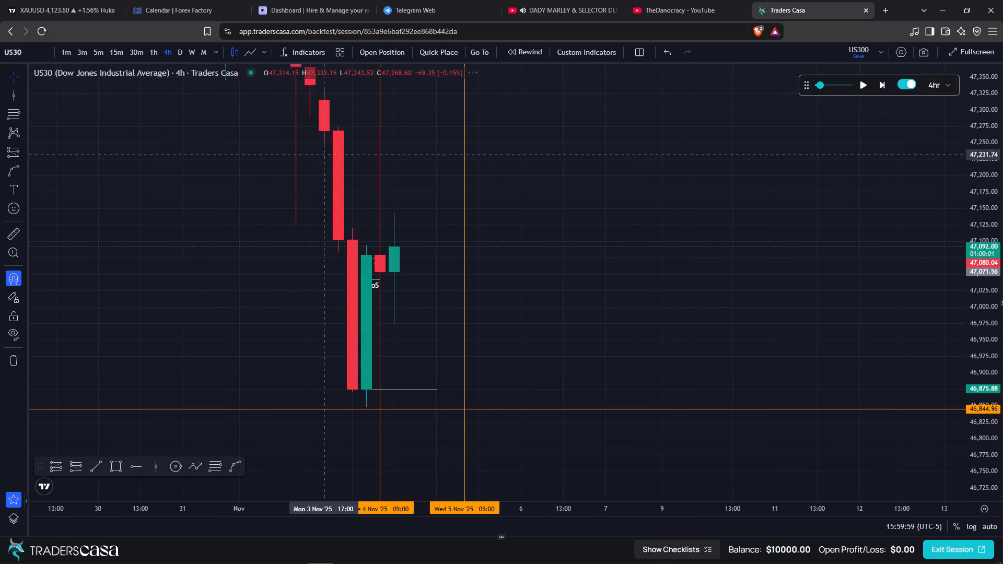
scroll(574, 242, "up", 3)
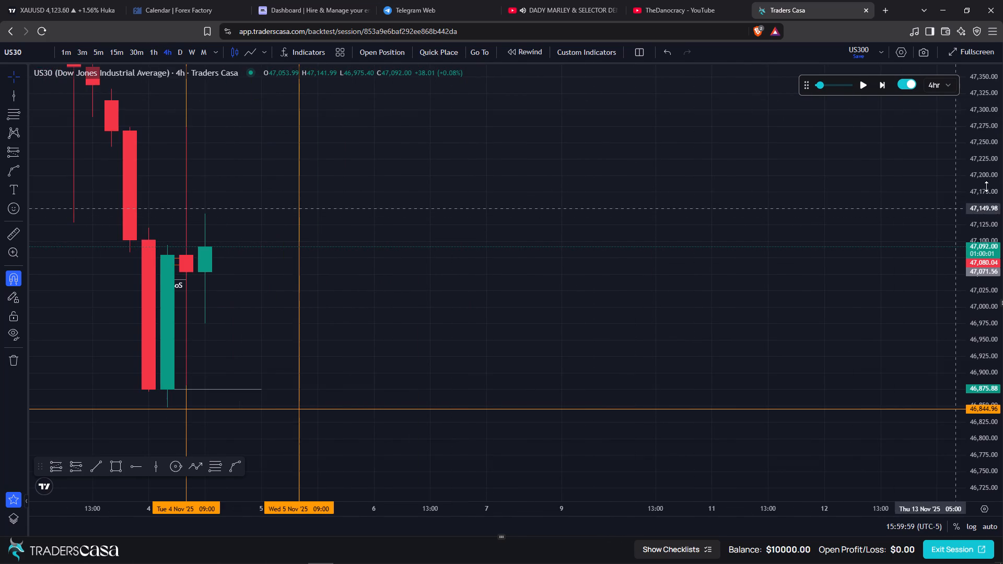
left_click_drag(990, 164, 1002, 320)
scroll(573, 311, "down", 1)
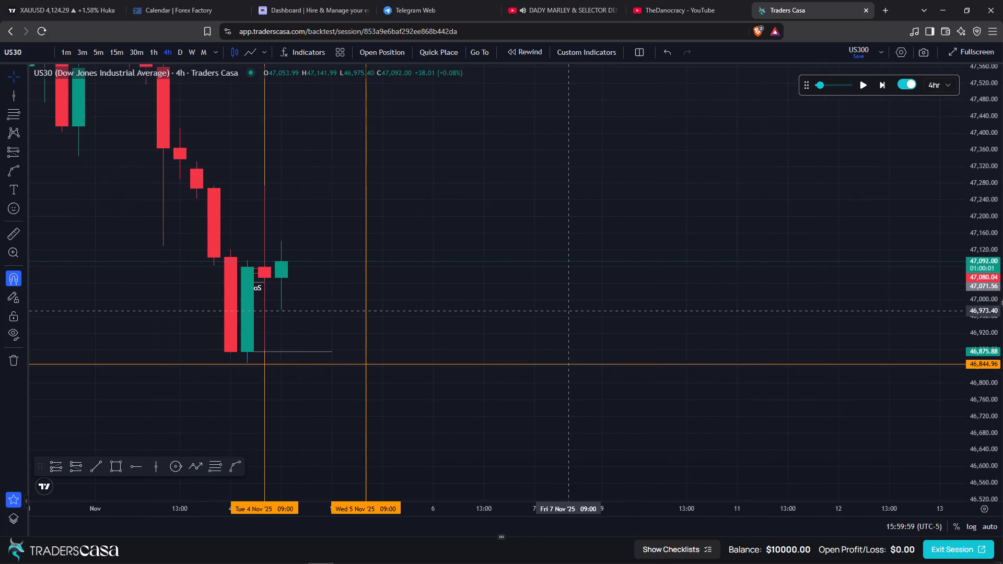
scroll(573, 311, "down", 3)
left_click_drag(988, 207, 992, 242)
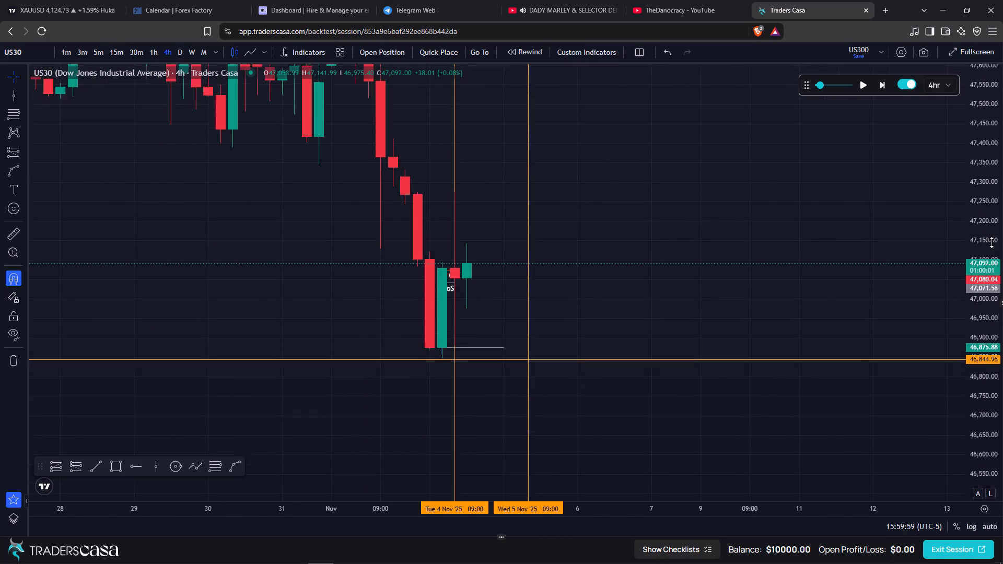
left_click_drag(992, 242, 999, 335)
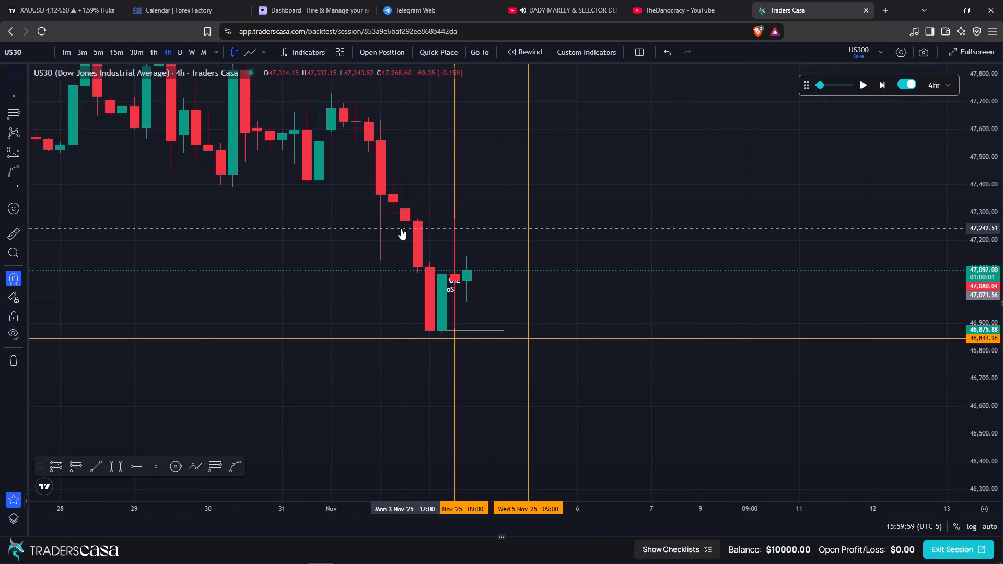
left_click(94, 464)
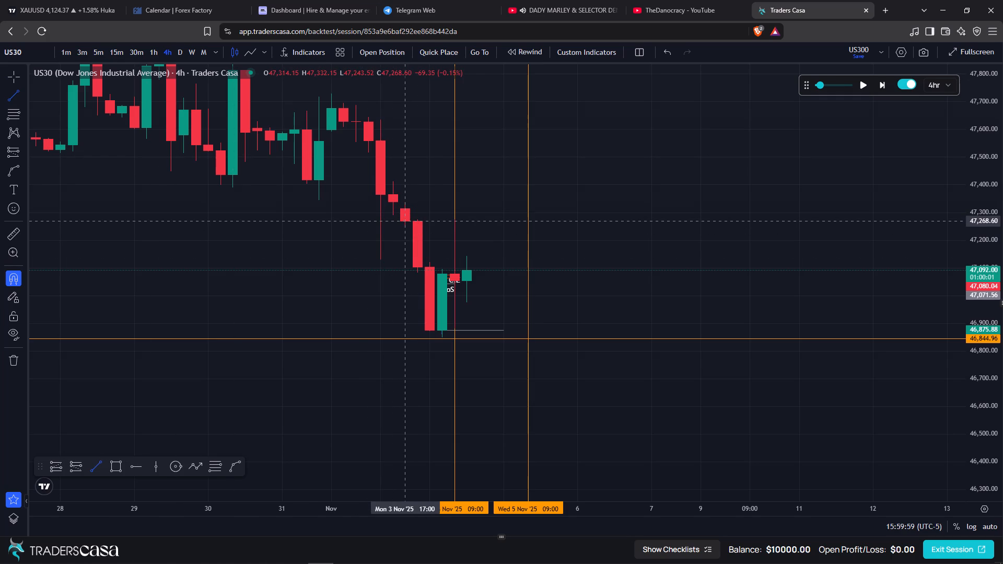
left_click(409, 220)
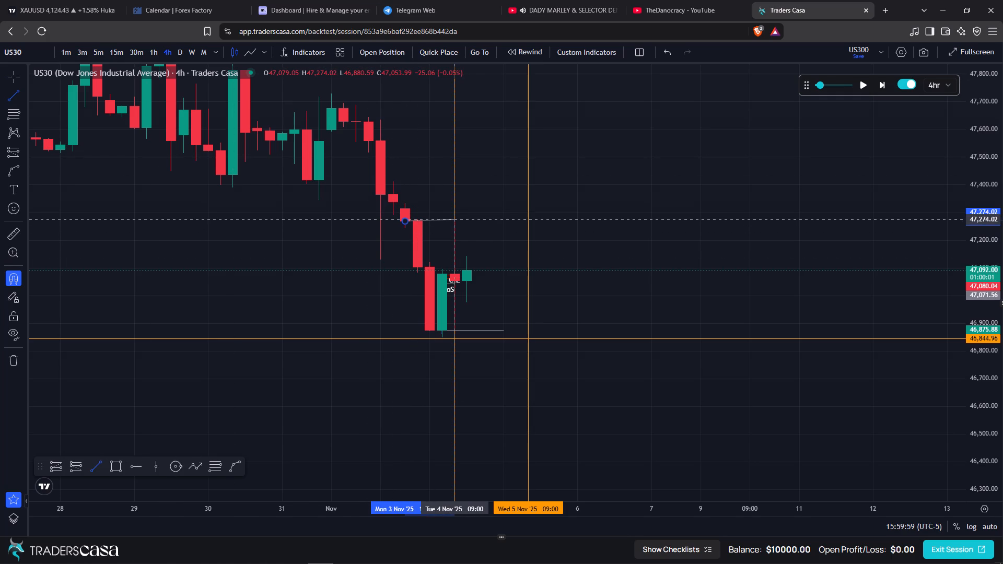
left_click(475, 221, "shift")
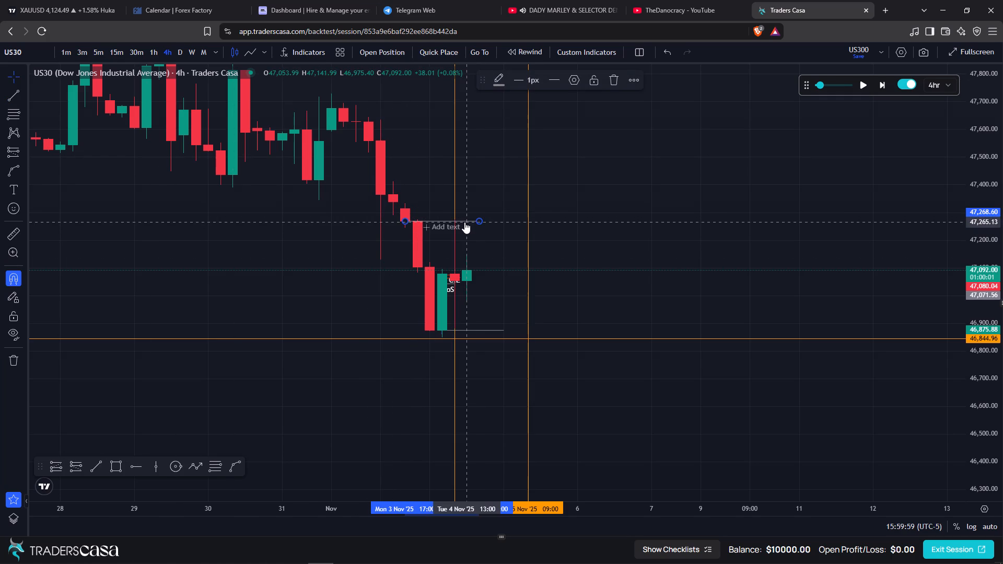
Add the text "Key" to the 47,268.60 trend line.
left_click(464, 222)
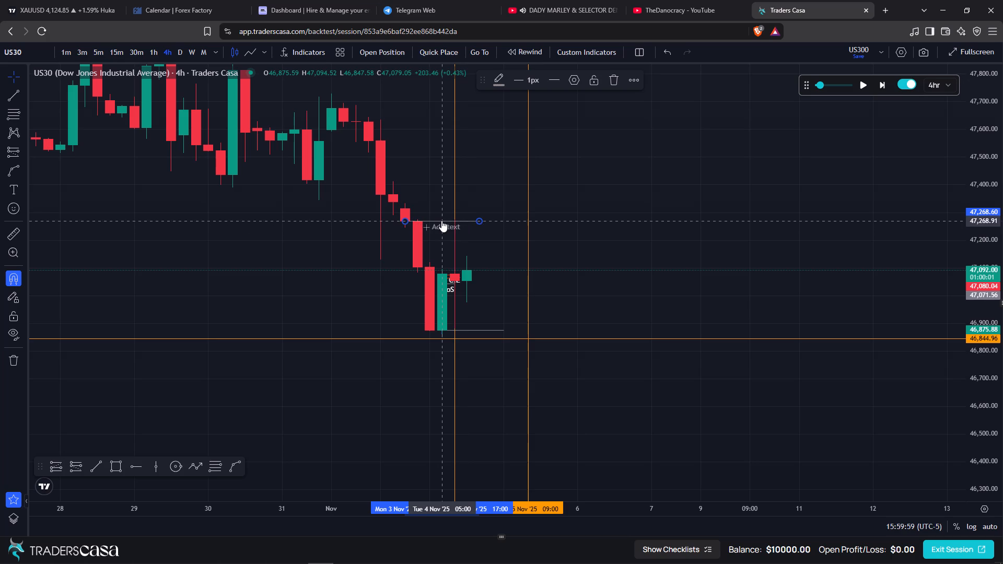
left_click(441, 220)
left_click(441, 224)
left_click(444, 228)
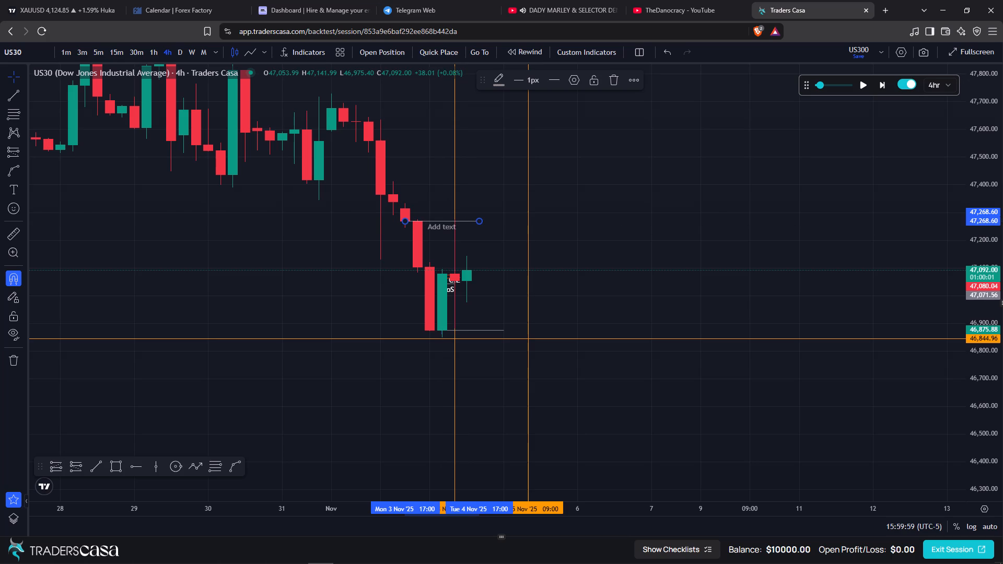
type("Key")
Align the "Key" text to the top and right of its trend line.
left_click(577, 76)
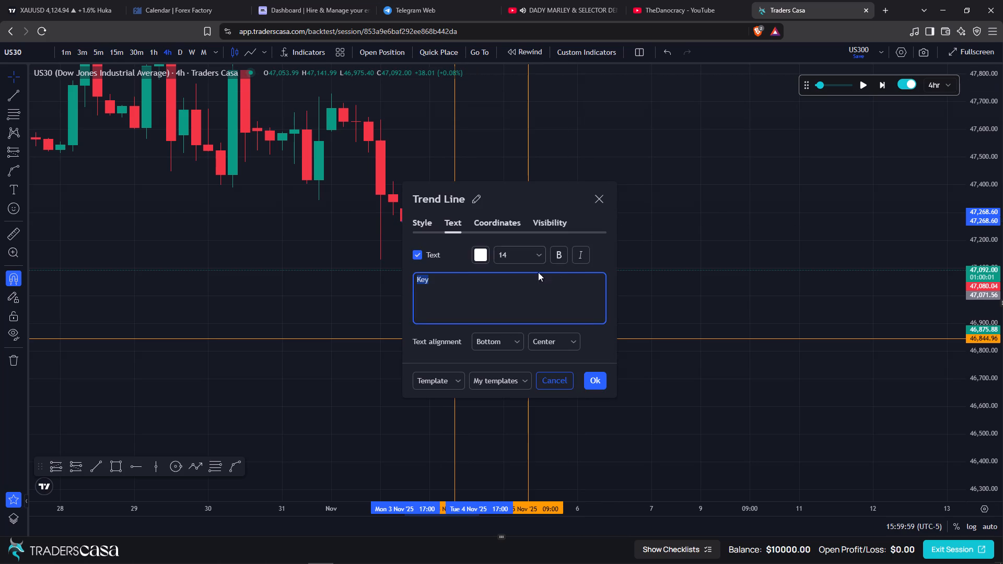
left_click(489, 346)
left_click(492, 365)
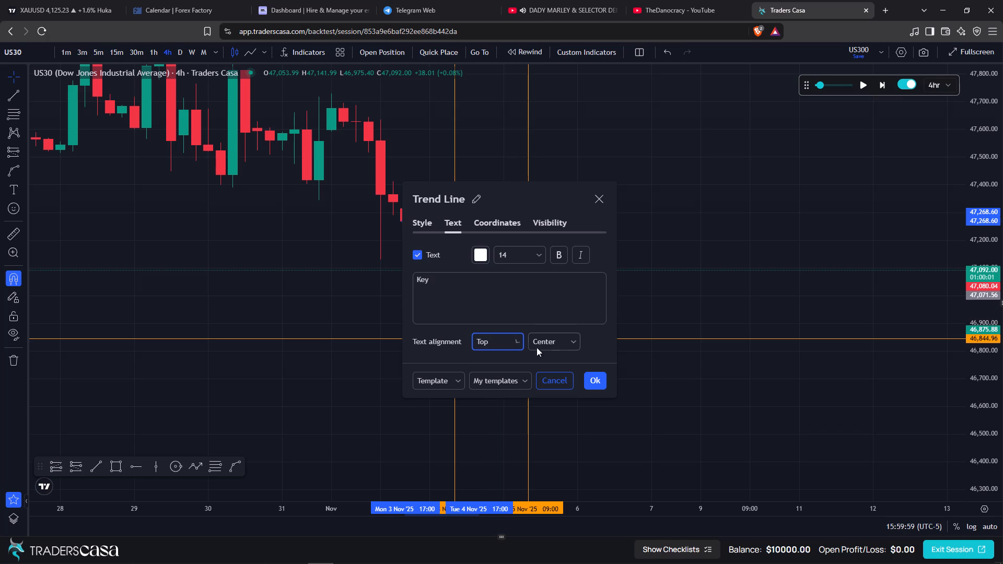
left_click(555, 338)
left_click(558, 396)
left_click(600, 381)
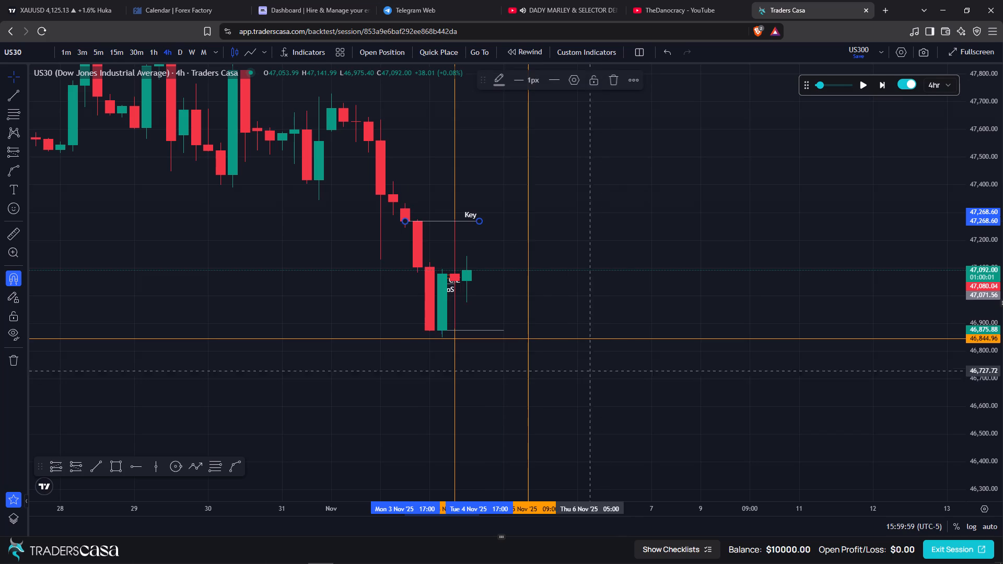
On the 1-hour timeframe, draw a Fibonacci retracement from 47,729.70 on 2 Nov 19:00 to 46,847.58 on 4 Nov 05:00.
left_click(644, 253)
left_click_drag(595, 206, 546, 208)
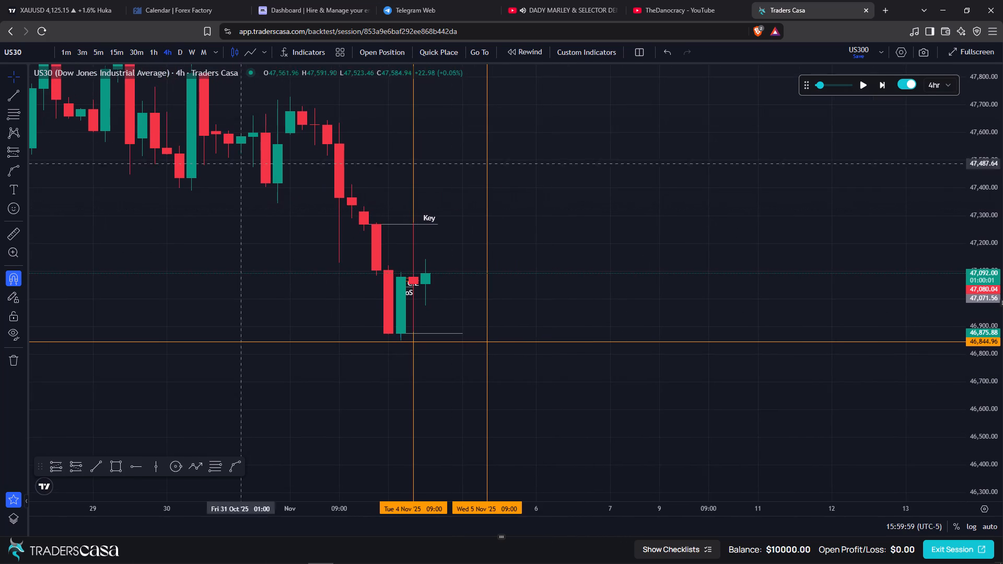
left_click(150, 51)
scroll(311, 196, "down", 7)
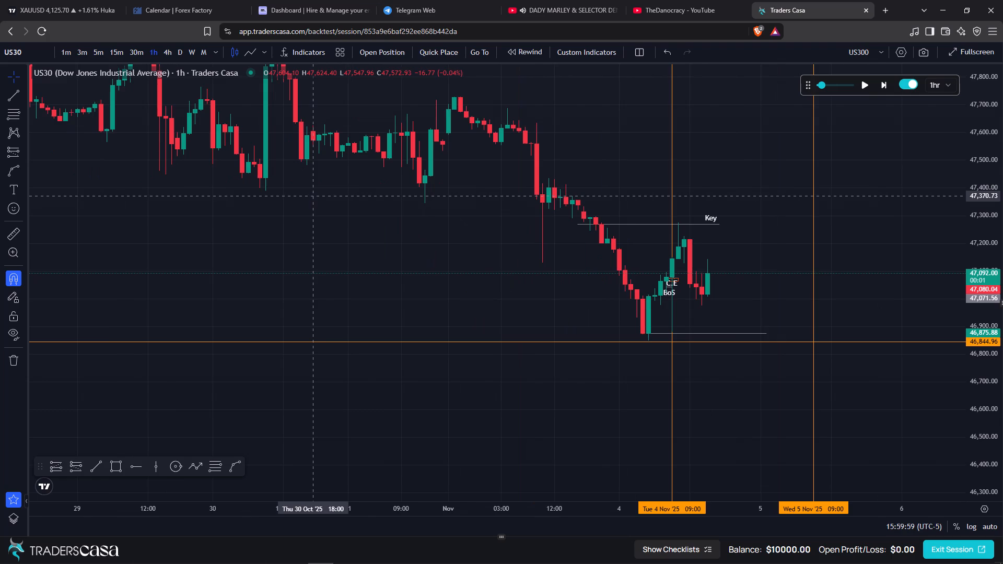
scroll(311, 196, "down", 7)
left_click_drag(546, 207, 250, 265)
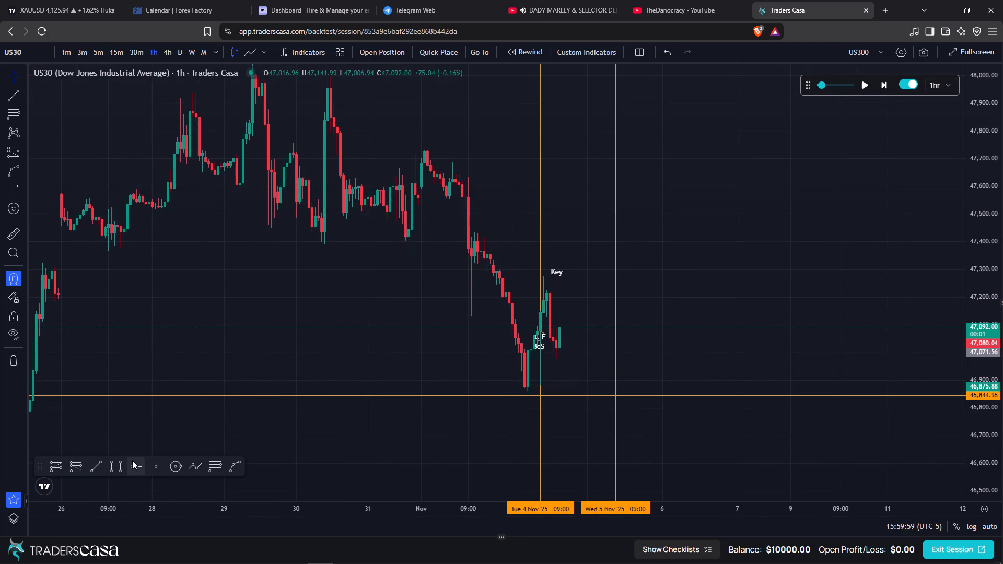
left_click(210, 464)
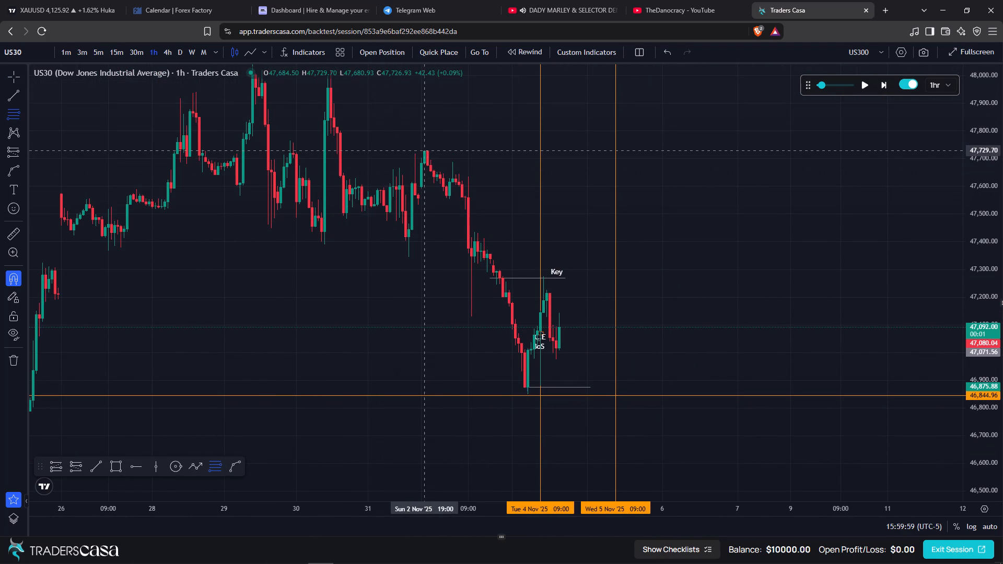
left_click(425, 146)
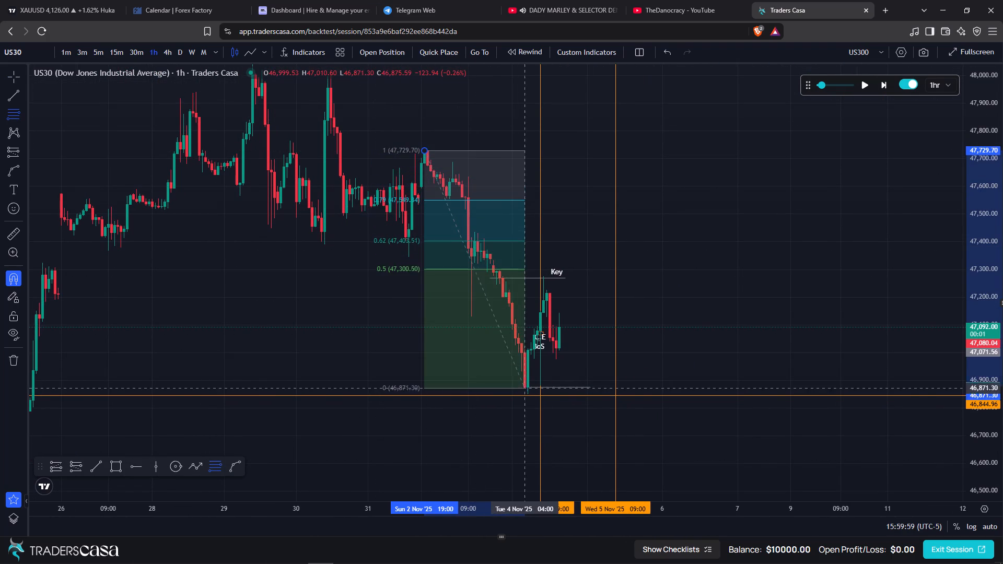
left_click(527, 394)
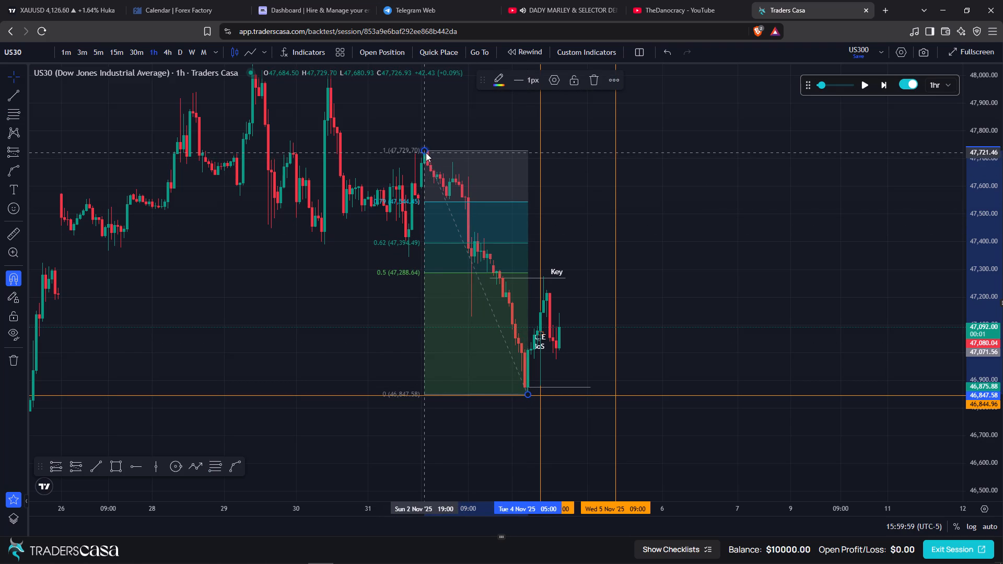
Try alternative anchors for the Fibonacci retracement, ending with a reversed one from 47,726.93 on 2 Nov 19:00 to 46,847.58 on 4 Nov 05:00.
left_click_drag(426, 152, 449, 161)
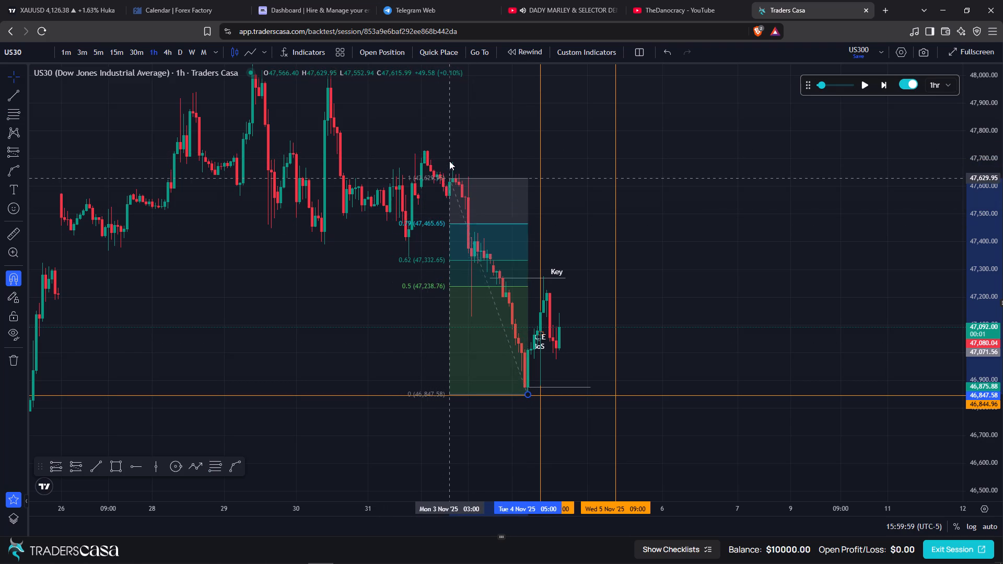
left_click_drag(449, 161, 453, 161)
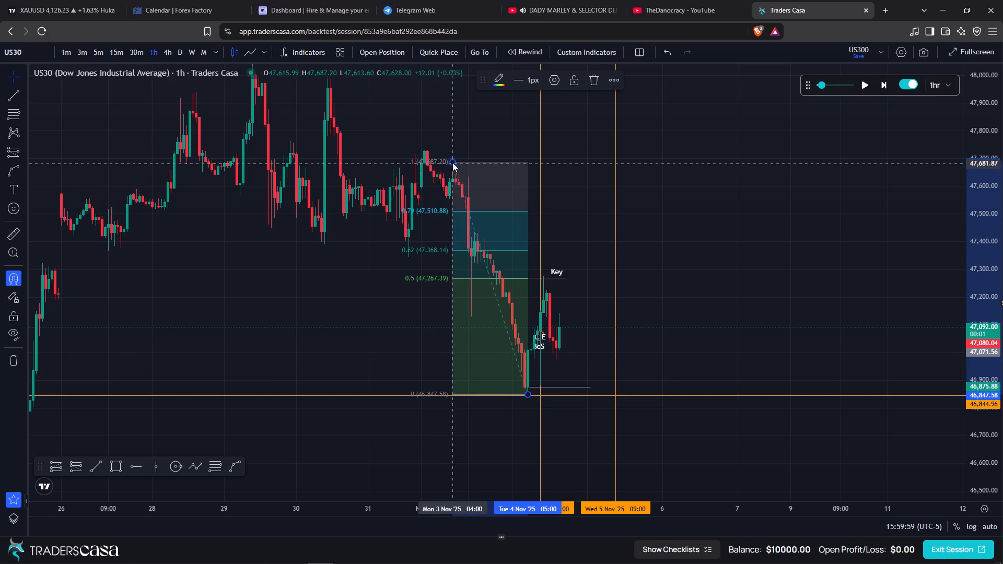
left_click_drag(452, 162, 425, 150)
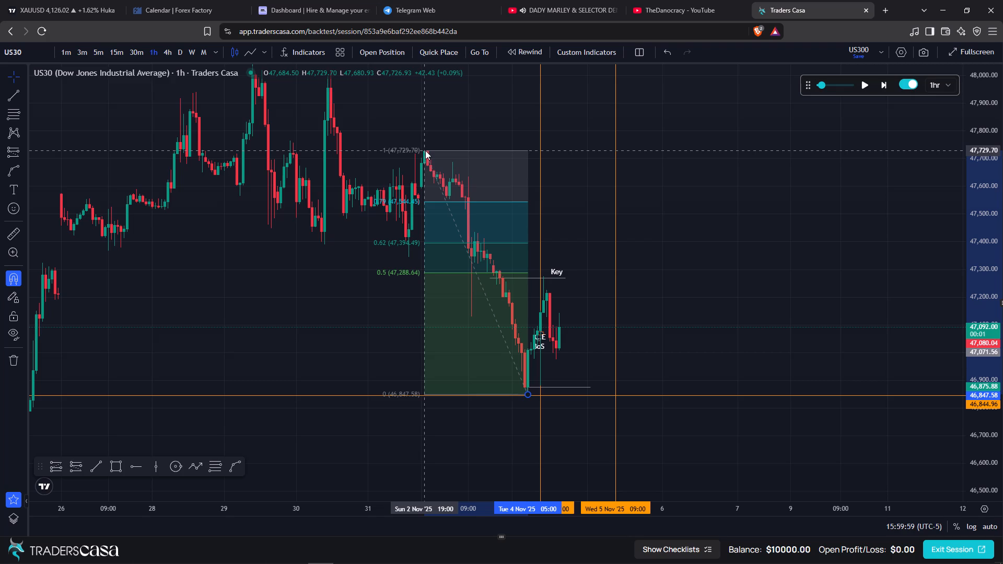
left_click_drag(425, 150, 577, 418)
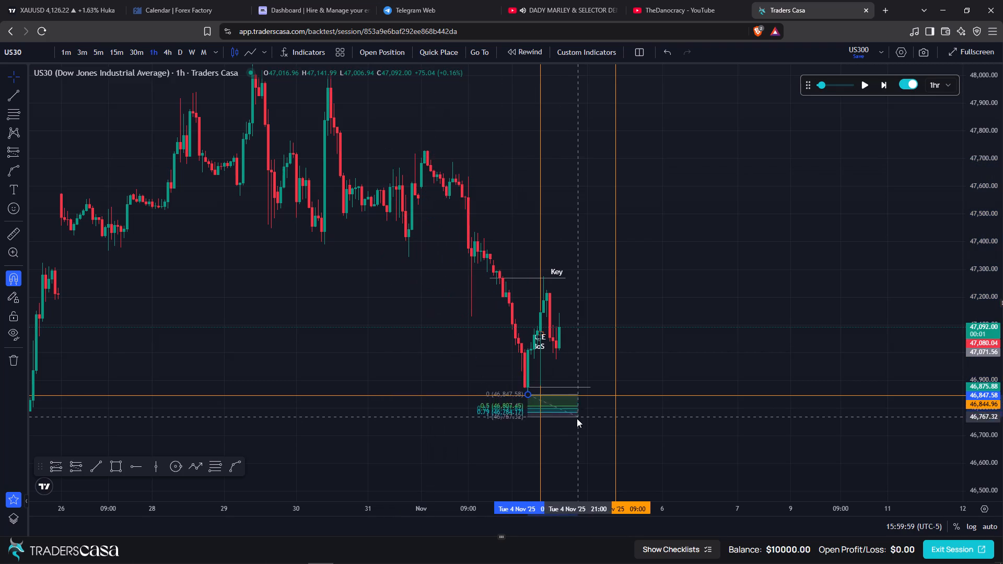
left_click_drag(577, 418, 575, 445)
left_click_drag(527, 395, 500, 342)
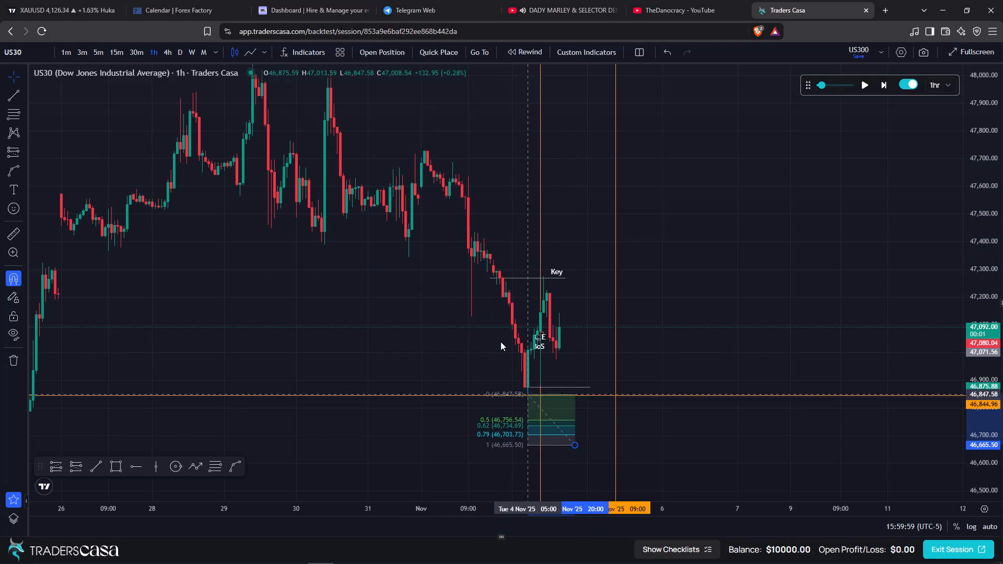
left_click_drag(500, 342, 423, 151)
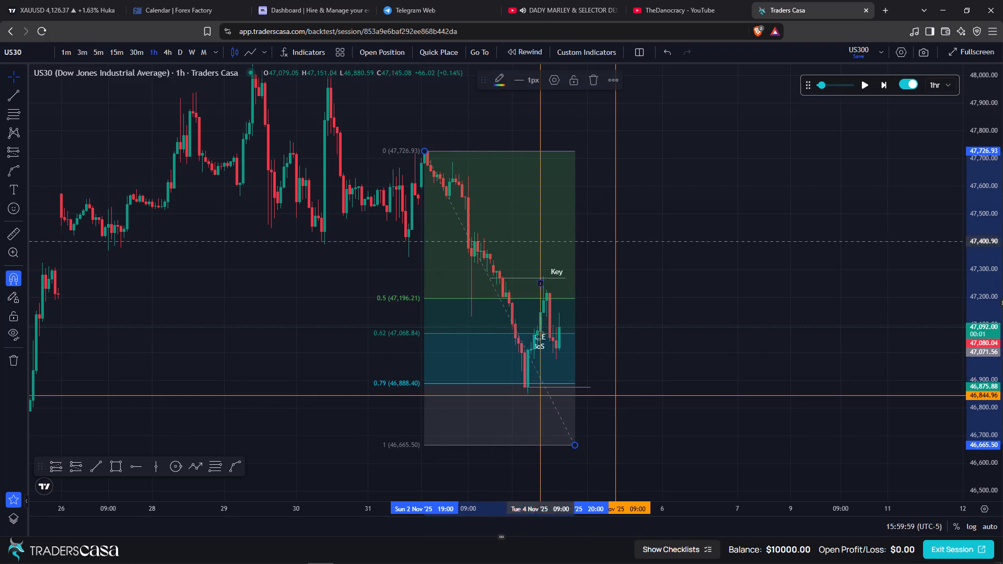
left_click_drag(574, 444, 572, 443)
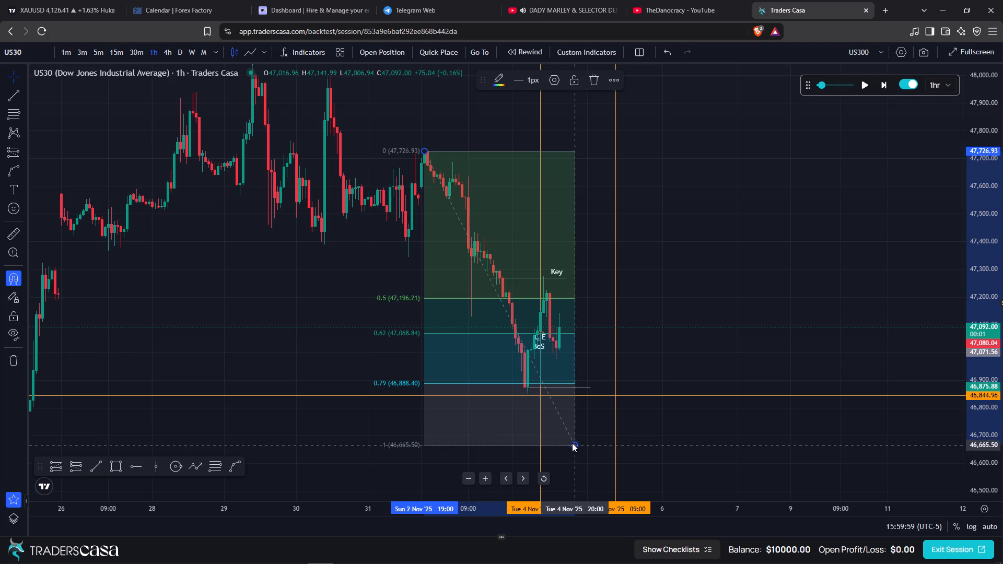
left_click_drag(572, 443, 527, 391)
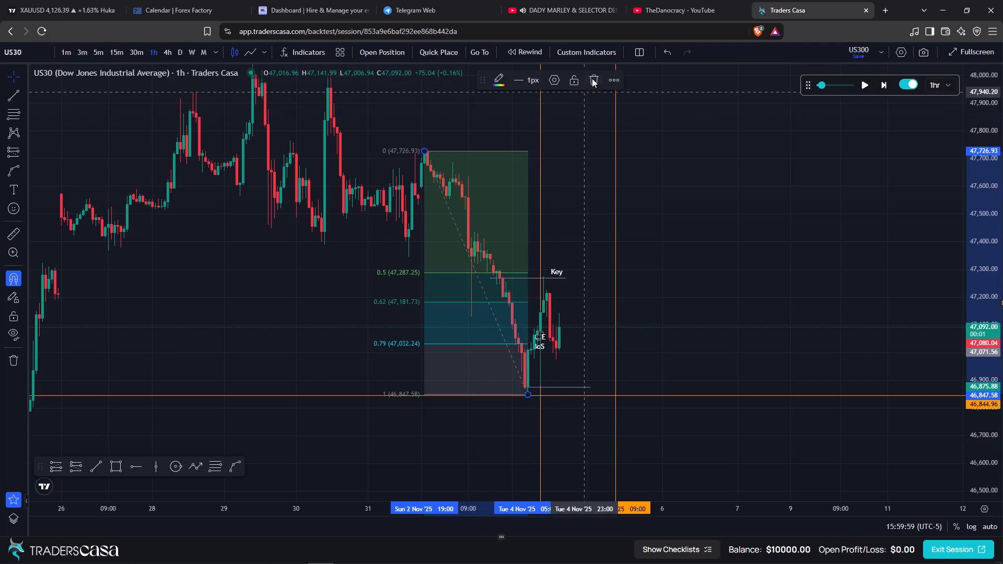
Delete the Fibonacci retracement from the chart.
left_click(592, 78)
Examine the price structure as a line chart on the 1-hour, 4-hour, daily and weekly timeframes, returning to 4-hour candles.
left_click_drag(730, 268, 599, 261)
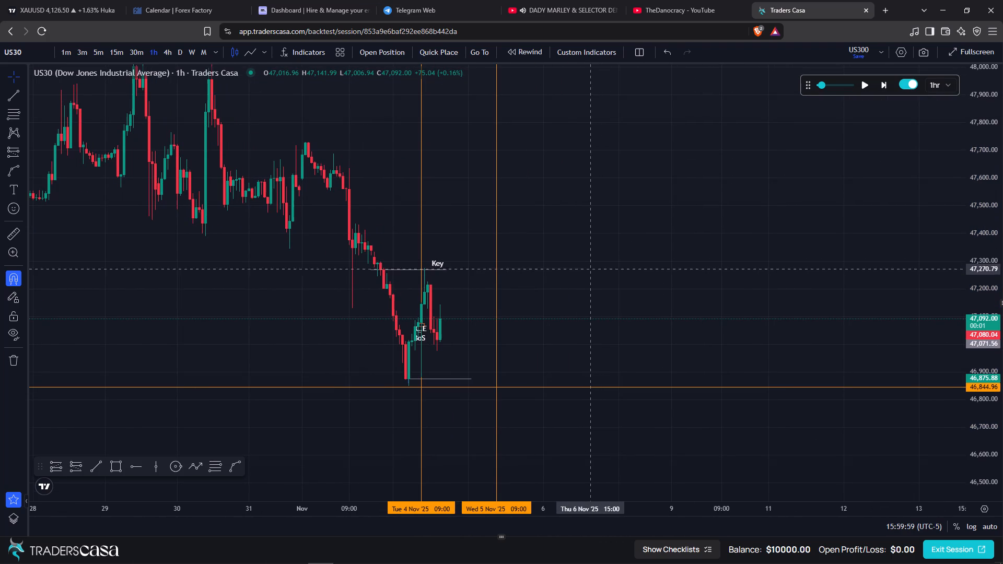
scroll(589, 278, "down", 4)
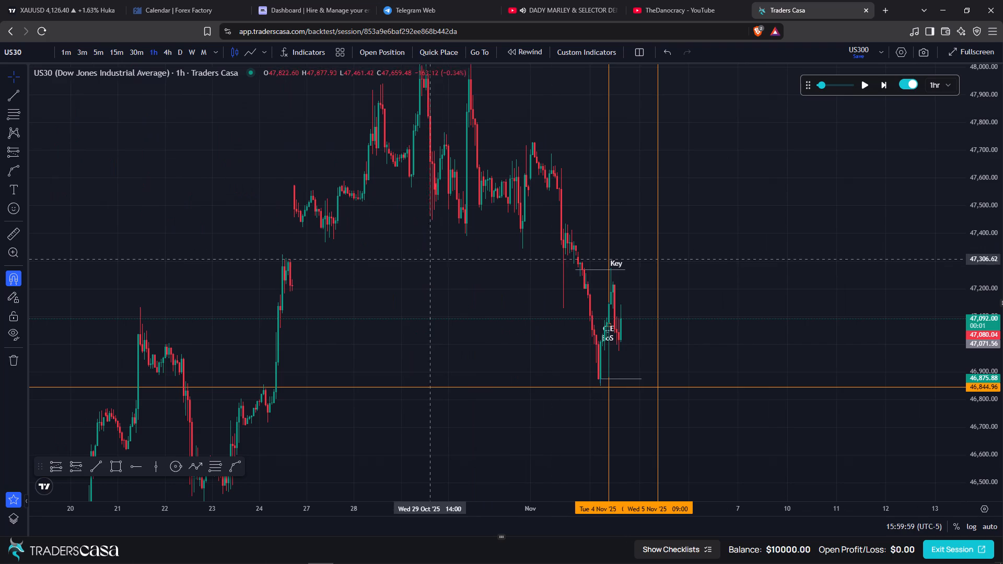
left_click(243, 50)
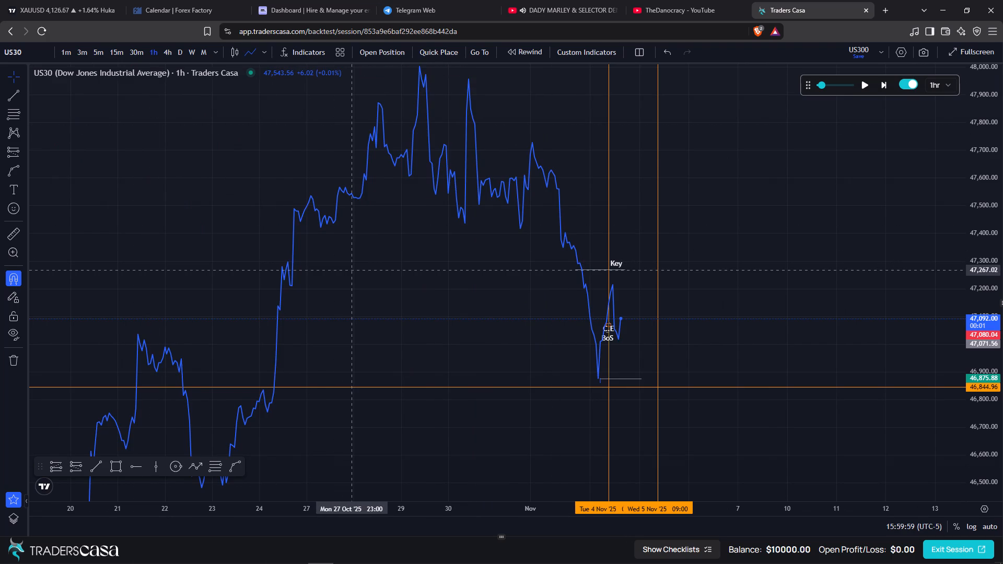
left_click(165, 48)
scroll(393, 264, "up", 3)
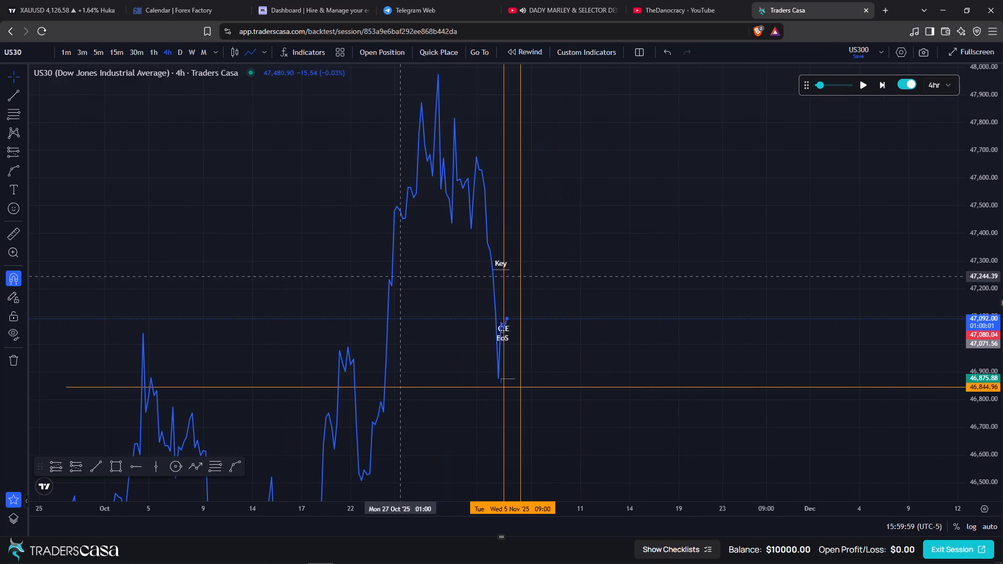
left_click(180, 53)
scroll(376, 253, "up", 3)
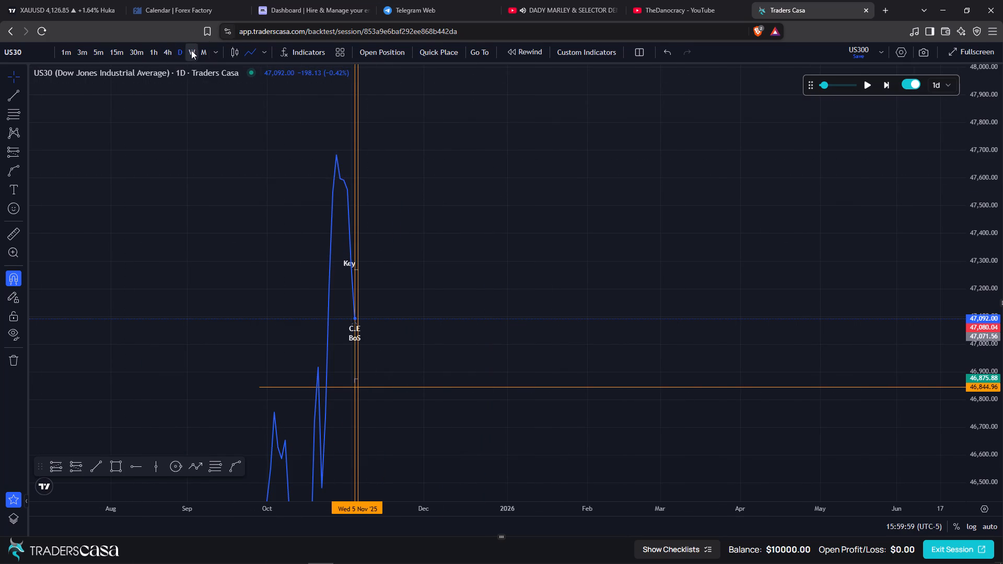
left_click(191, 51)
left_click(162, 53)
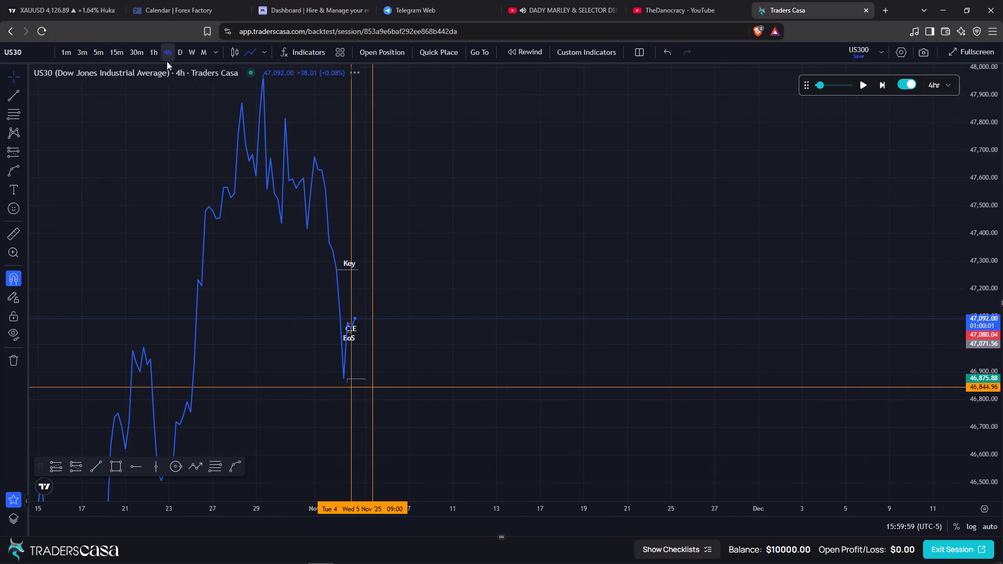
left_click(238, 52)
Examine the 4 Nov price action around the "Key" level on the 4-hour, 1-hour and 15-minute candles.
scroll(515, 249, "up", 4)
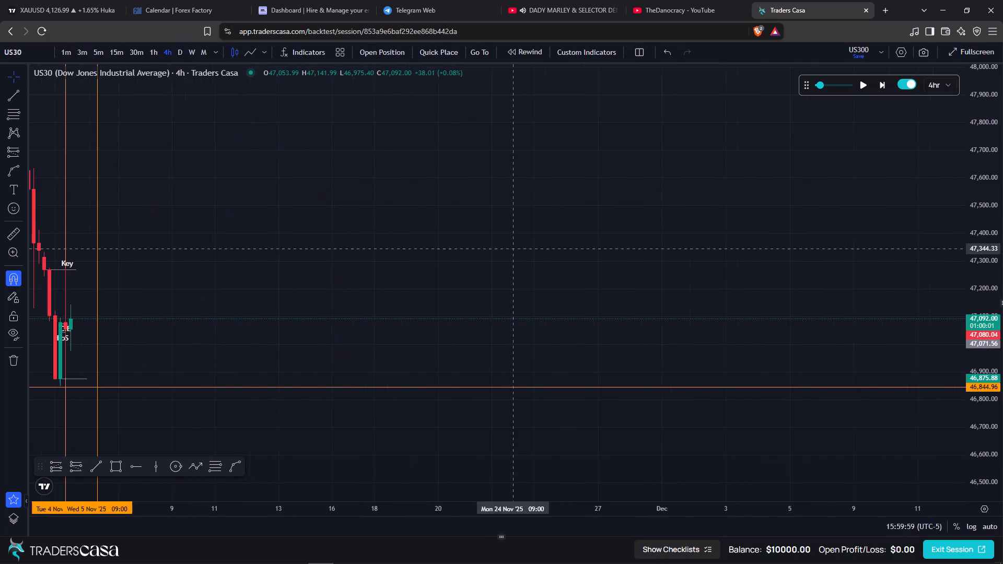
left_click_drag(297, 243, 605, 213)
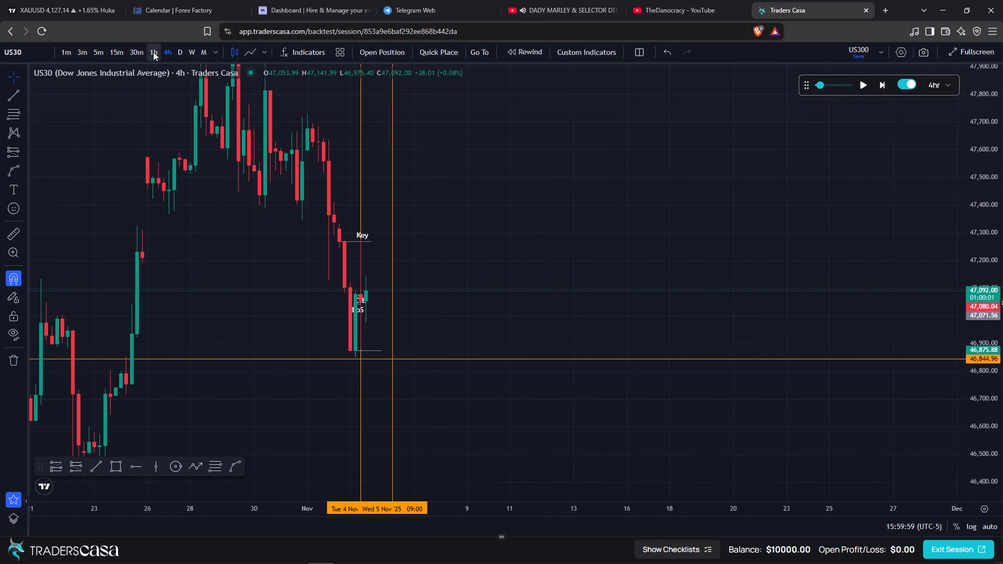
left_click(154, 52)
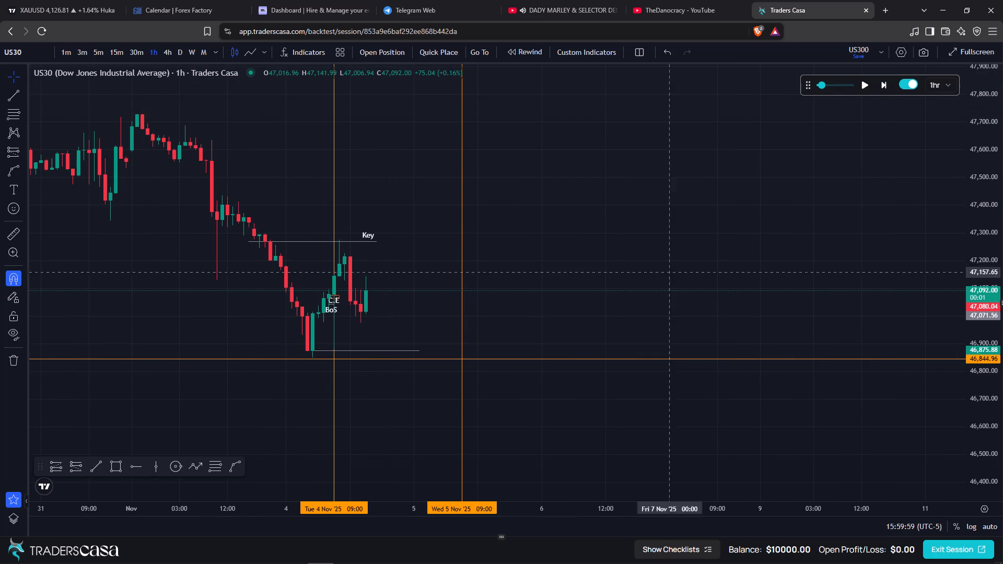
left_click_drag(978, 291, 944, 139)
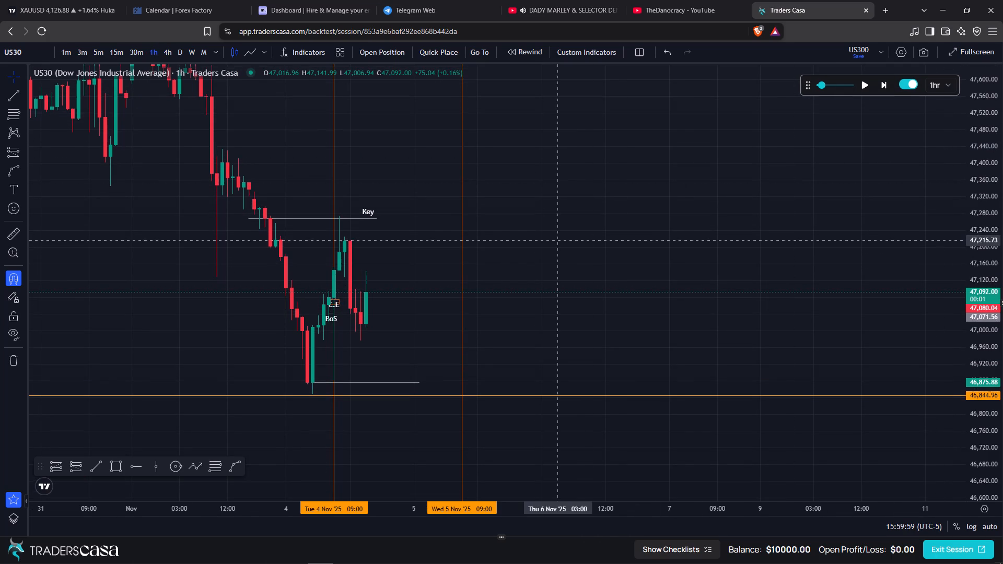
left_click(119, 50)
scroll(423, 189, "down", 5)
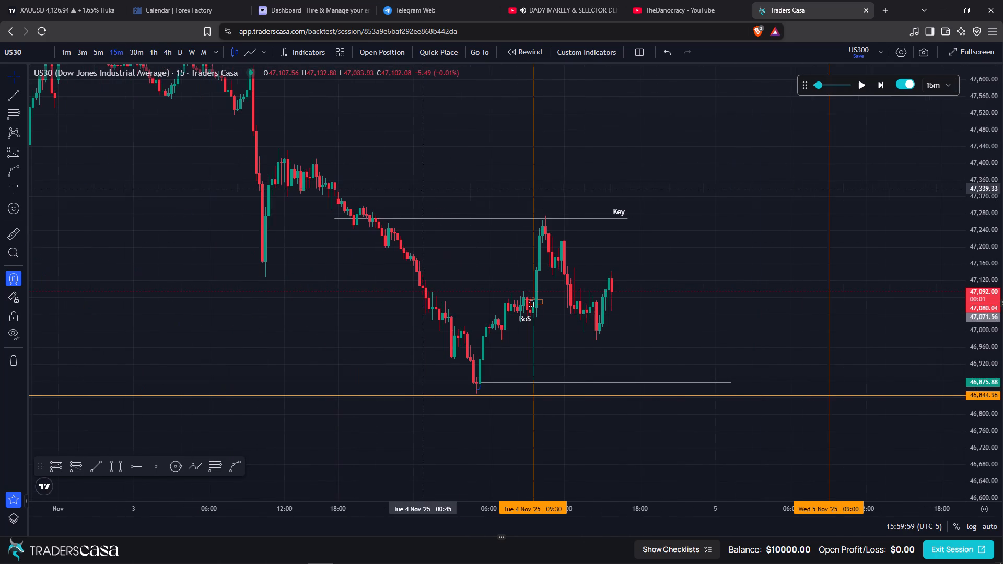
left_click_drag(989, 278, 970, 163)
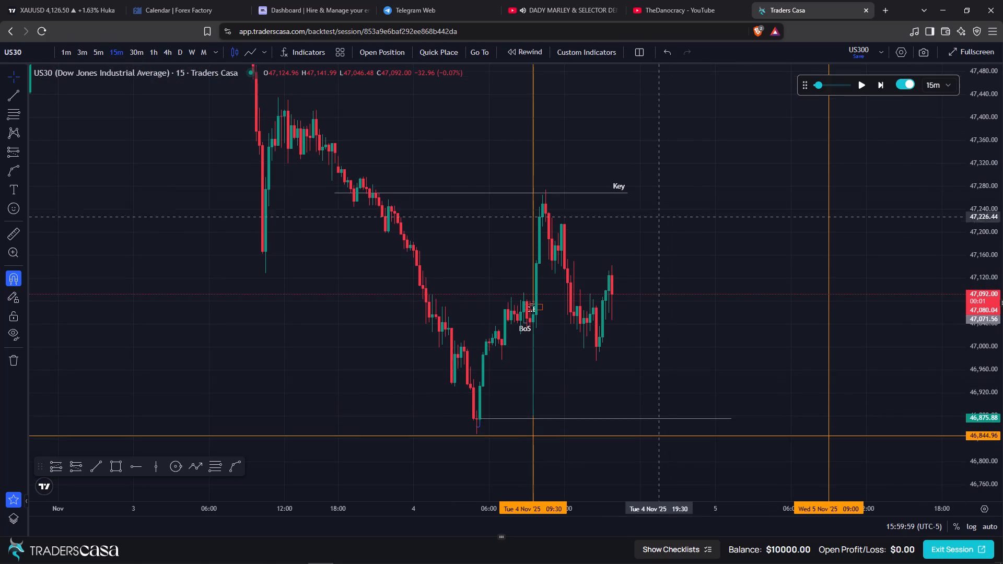
scroll(647, 240, "up", 4)
left_click_drag(621, 249, 593, 285)
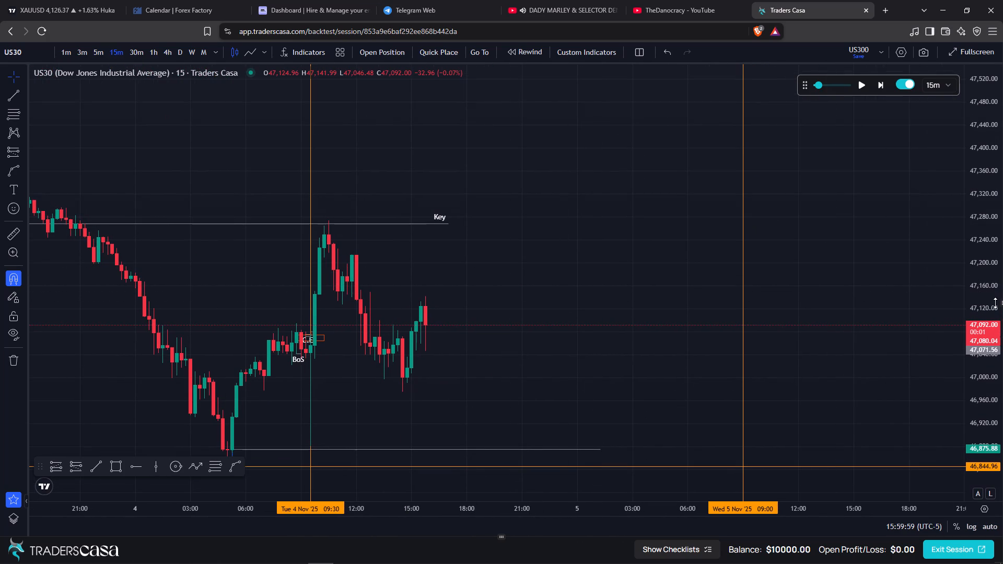
left_click_drag(993, 311, 979, 229)
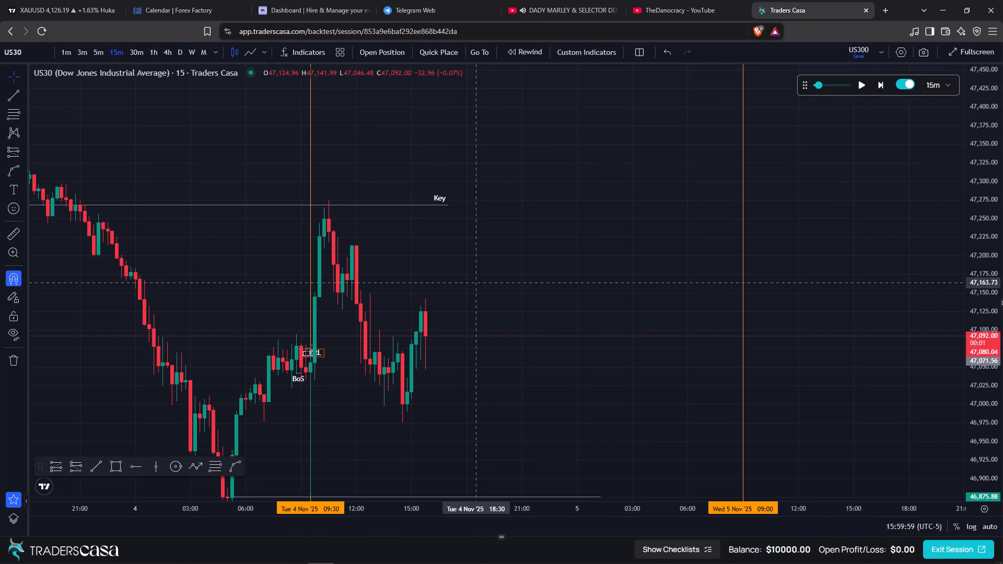
left_click_drag(474, 283, 490, 275)
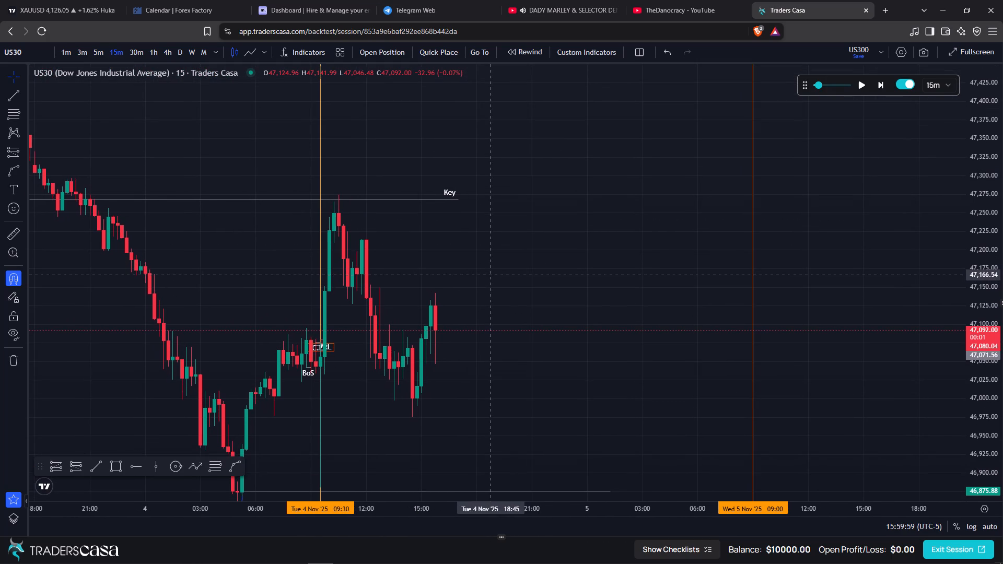
On the 1-hour timeframe, draw a horizontal trend line at 47,213.90 from Tue 4 Nov 12:00 to 21:00.
left_click(156, 55)
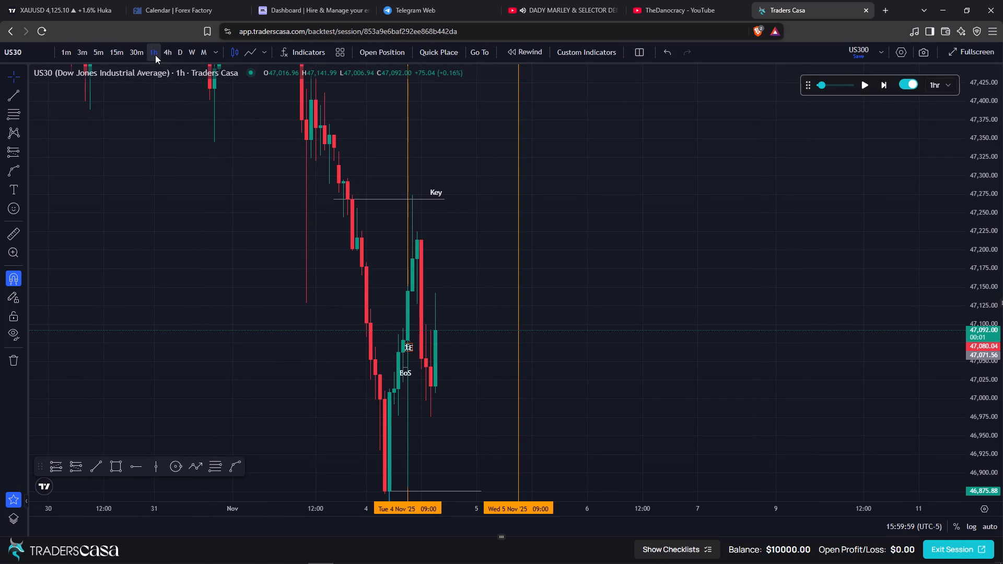
left_click(98, 464)
left_click(423, 240)
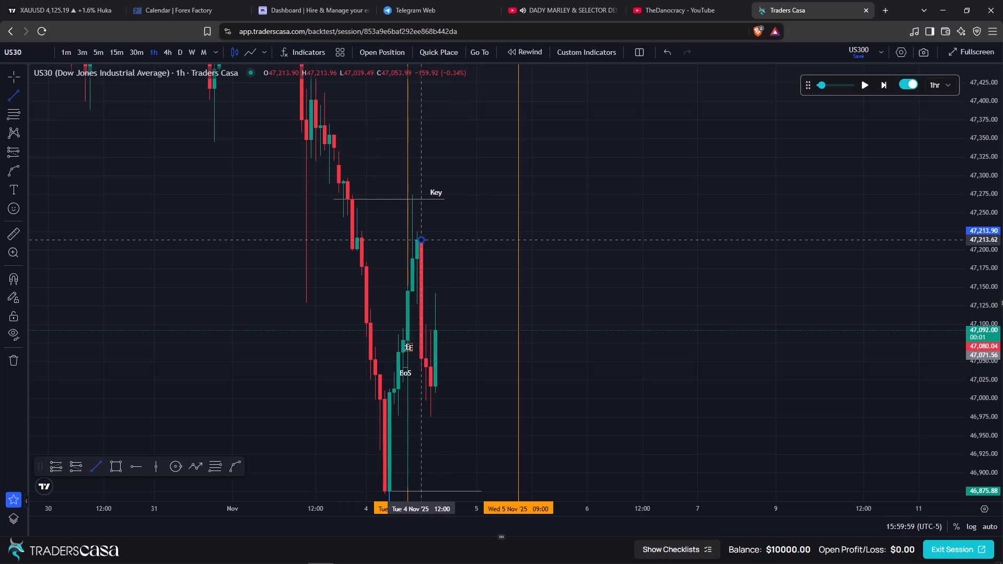
left_click(464, 243, "shift")
Add the text "Key" to the 47,213.90 trend line.
left_click(441, 235)
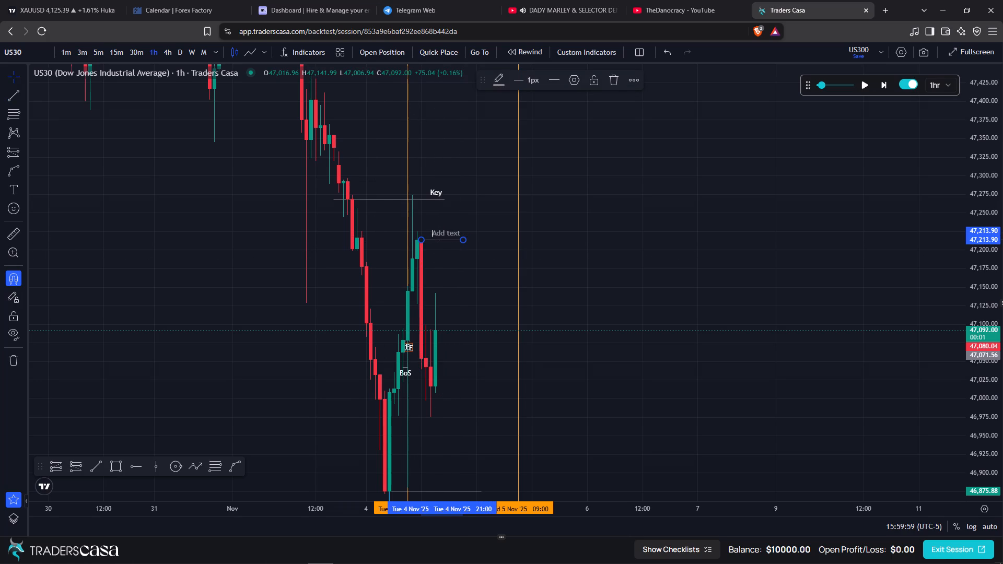
type("Key")
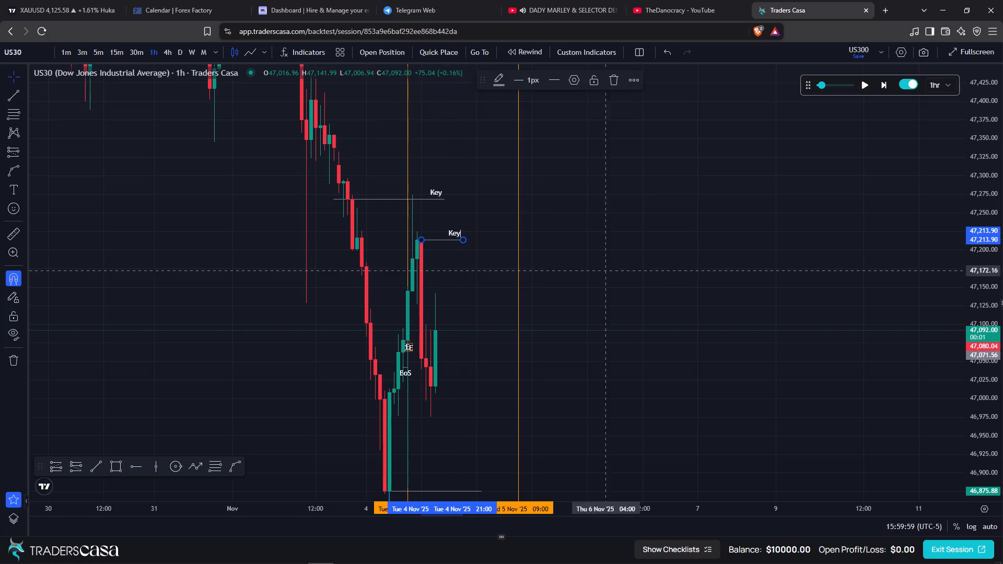
left_click(649, 252)
On the 15-minute timeframe, draw a horizontal trend line at 47,153.00 from Tue 4 Nov 12:15 to 17:00 and label it "Liq".
left_click(127, 56)
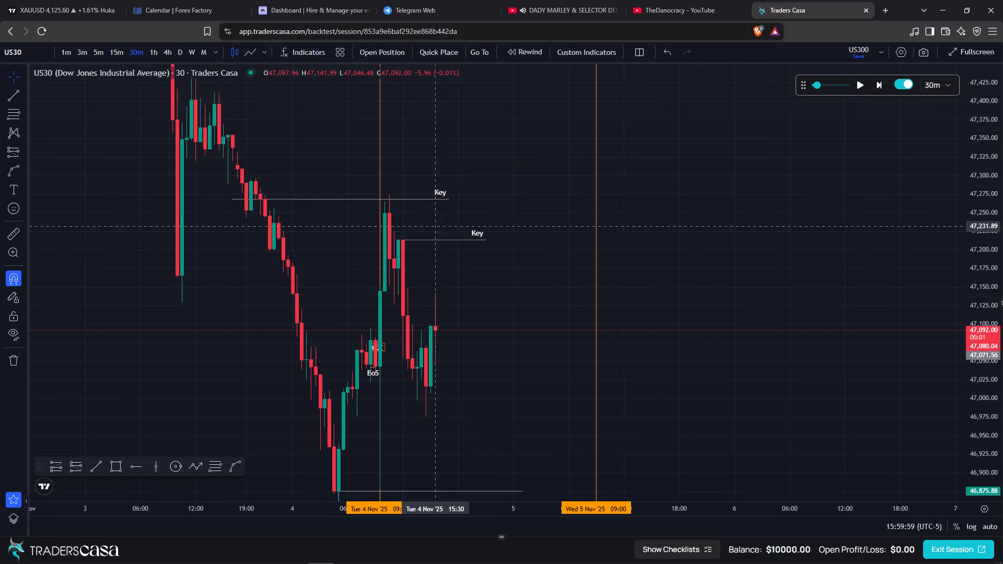
left_click(153, 55)
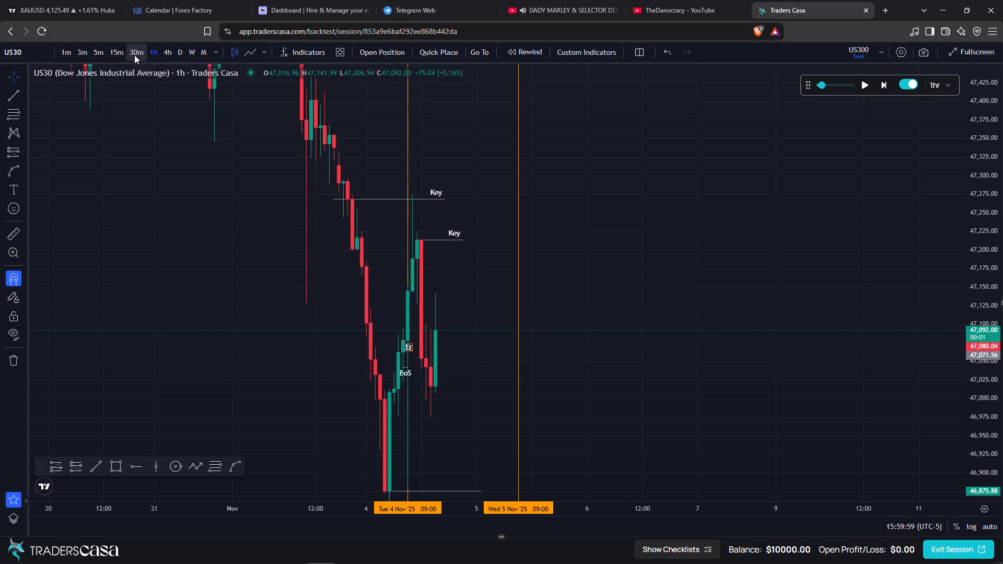
left_click(116, 54)
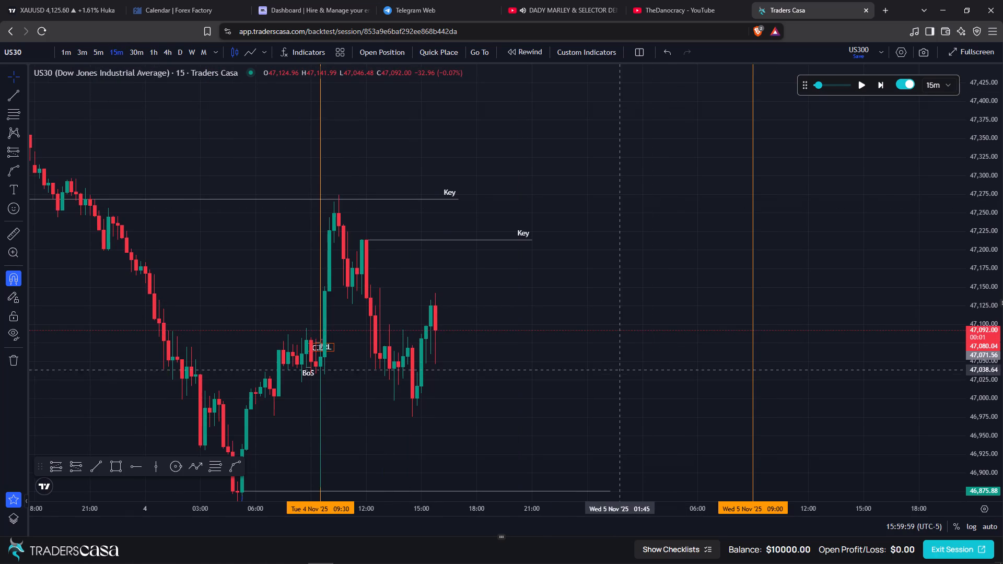
left_click_drag(611, 392, 632, 389)
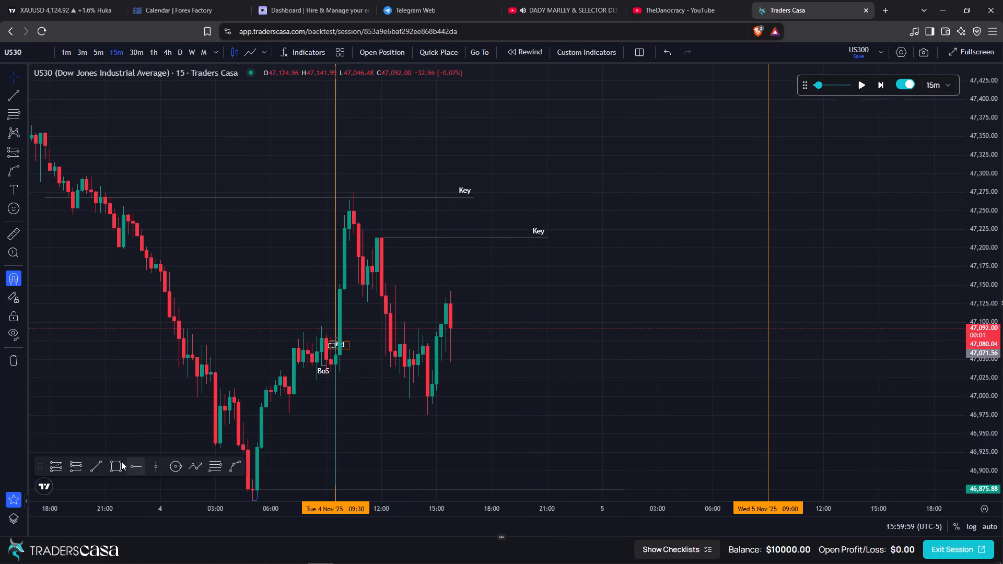
left_click(129, 465)
left_click(97, 465)
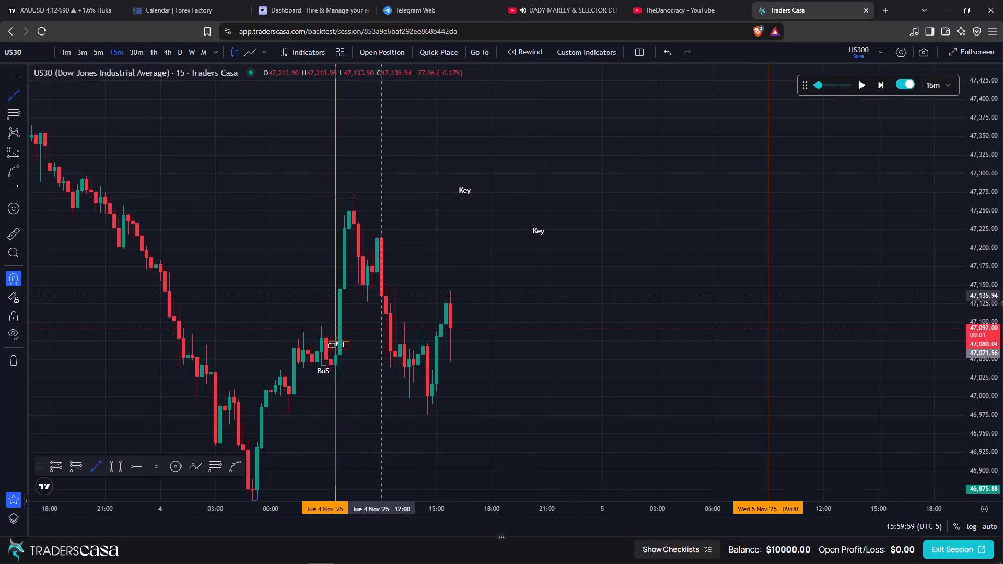
left_click(386, 282)
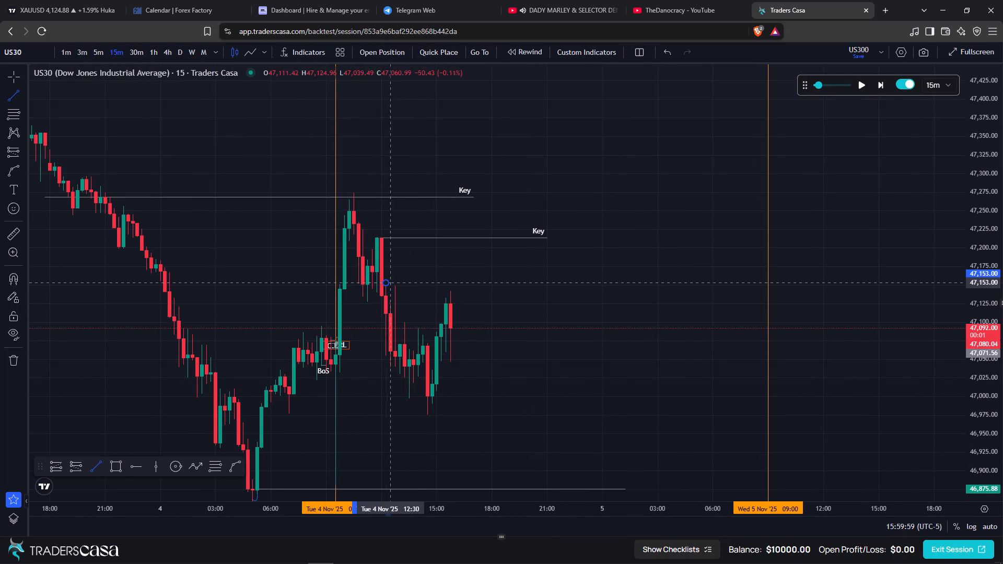
left_click(474, 285, "shift")
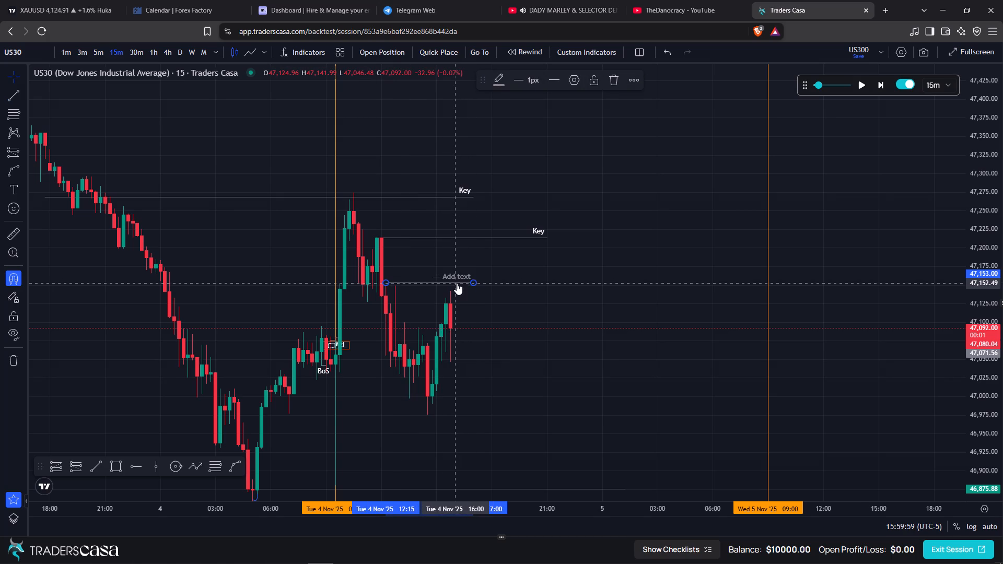
left_click(456, 280)
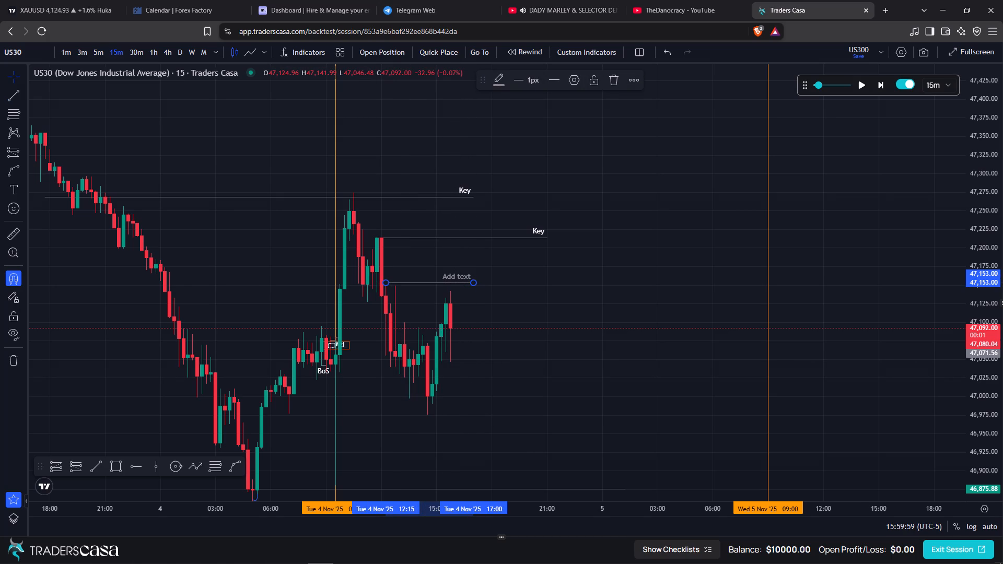
type("Liq")
left_click(597, 296)
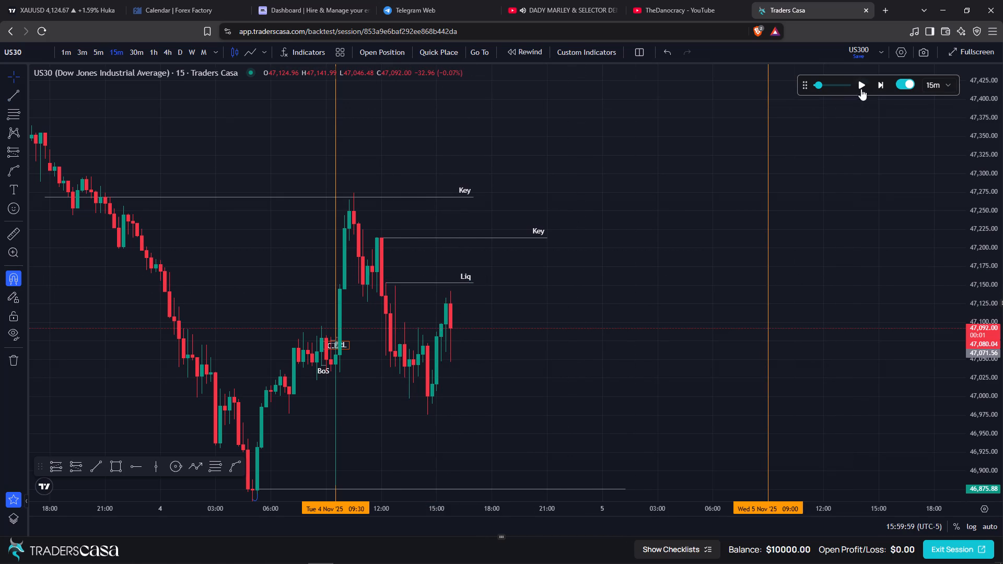
Advance the backtest replay by one 15-minute candle.
left_click(881, 84)
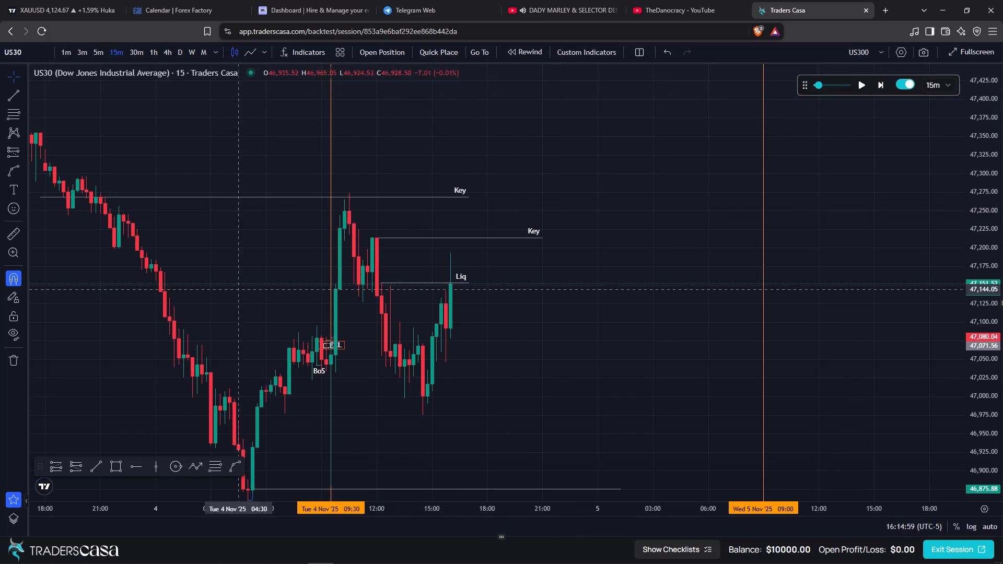
Place a short position drawing at the 4 Nov 10:30 candle with entry 47,249.50 and stop 47,286.00 above the upper "Key" level.
left_click(73, 468)
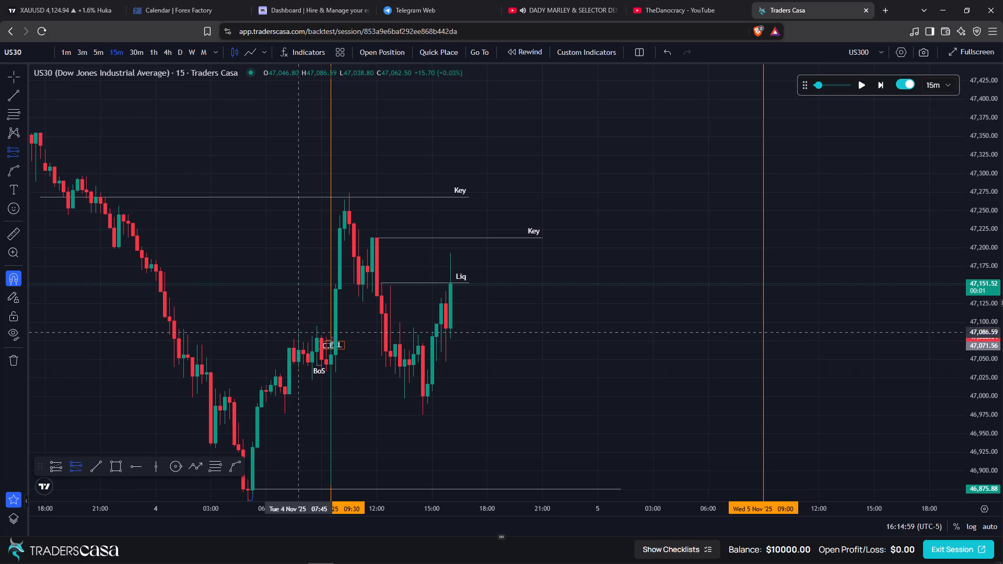
left_click(348, 214)
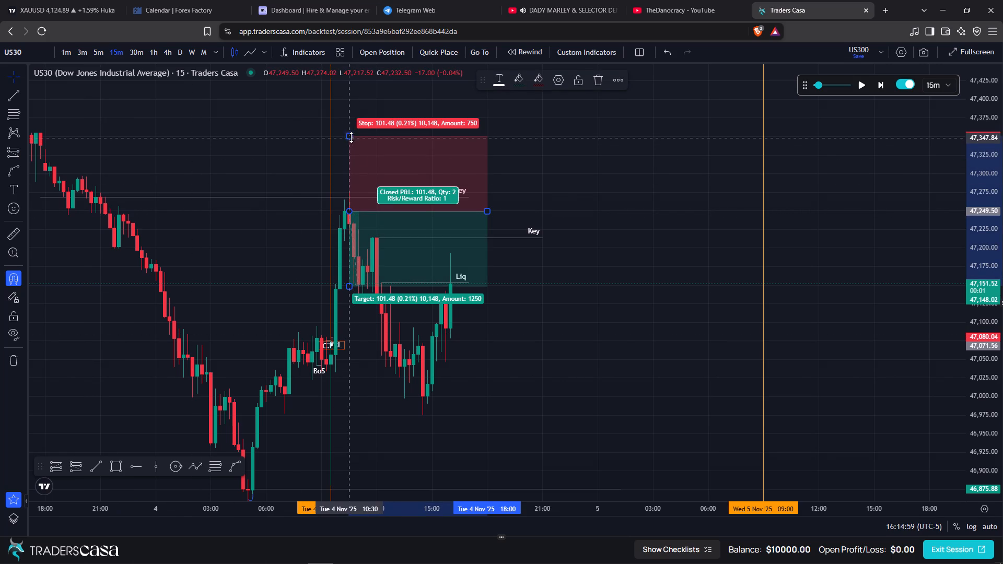
left_click_drag(351, 137, 350, 191)
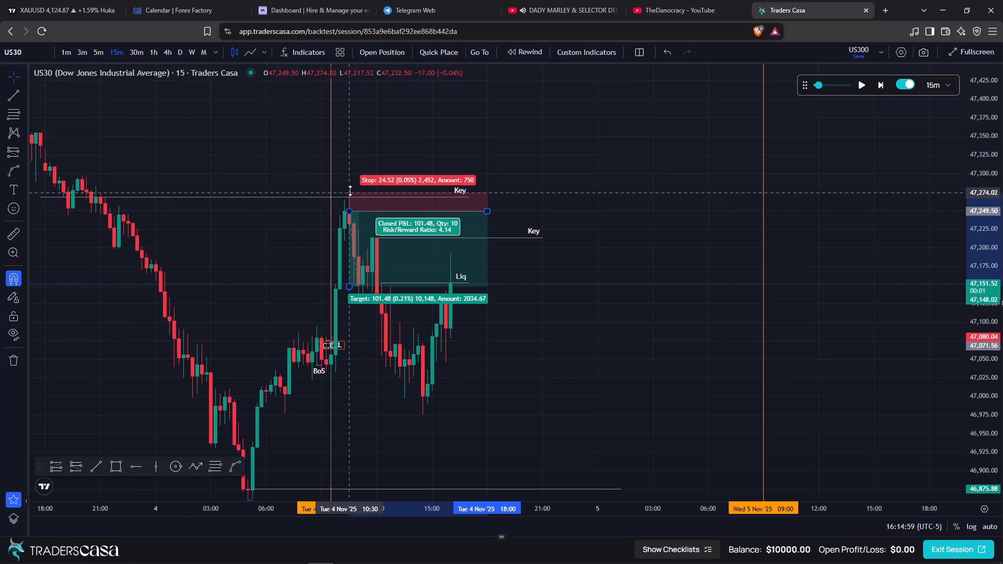
left_click_drag(350, 191, 365, 189)
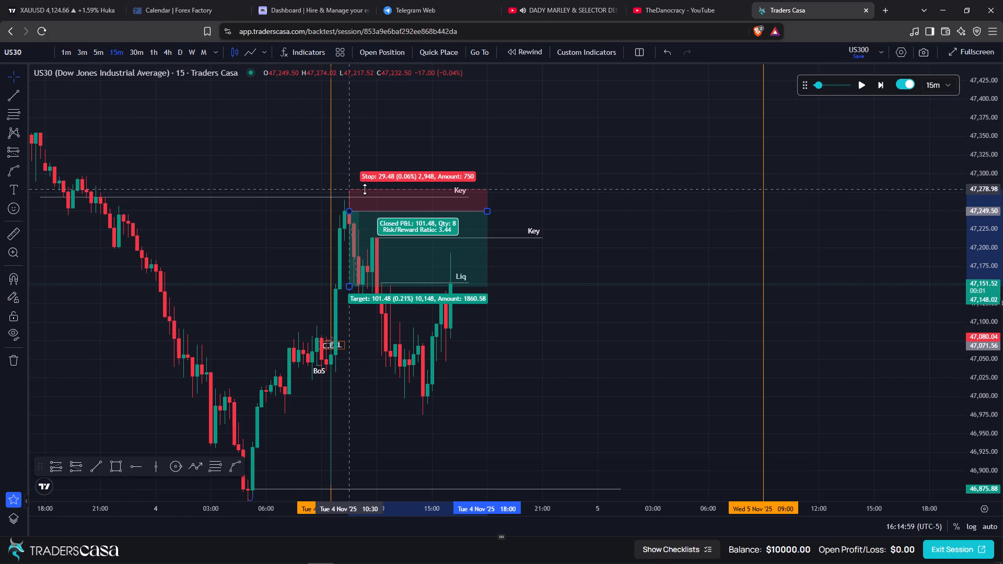
left_click_drag(365, 189, 365, 185)
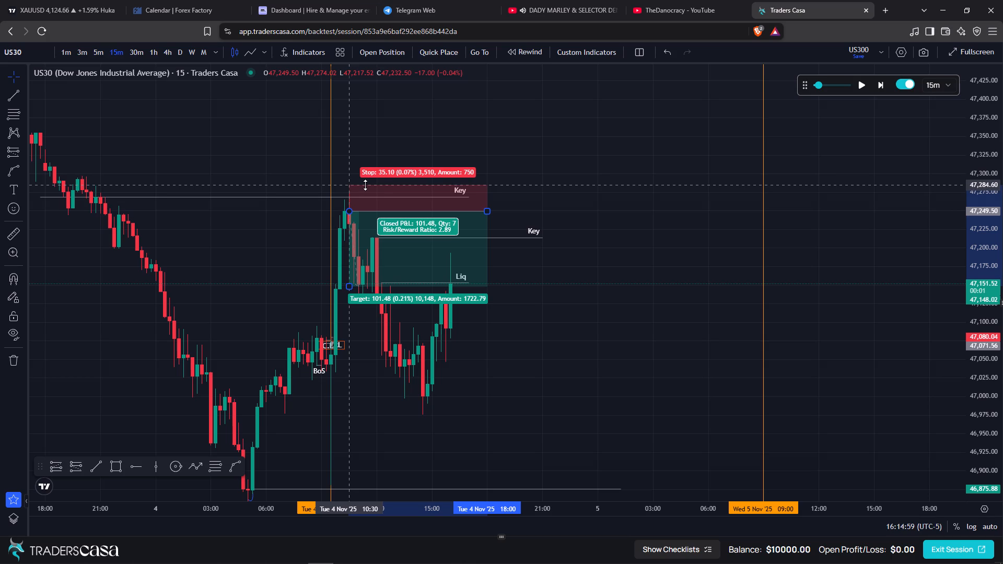
left_click_drag(365, 185, 365, 184)
left_click(361, 163)
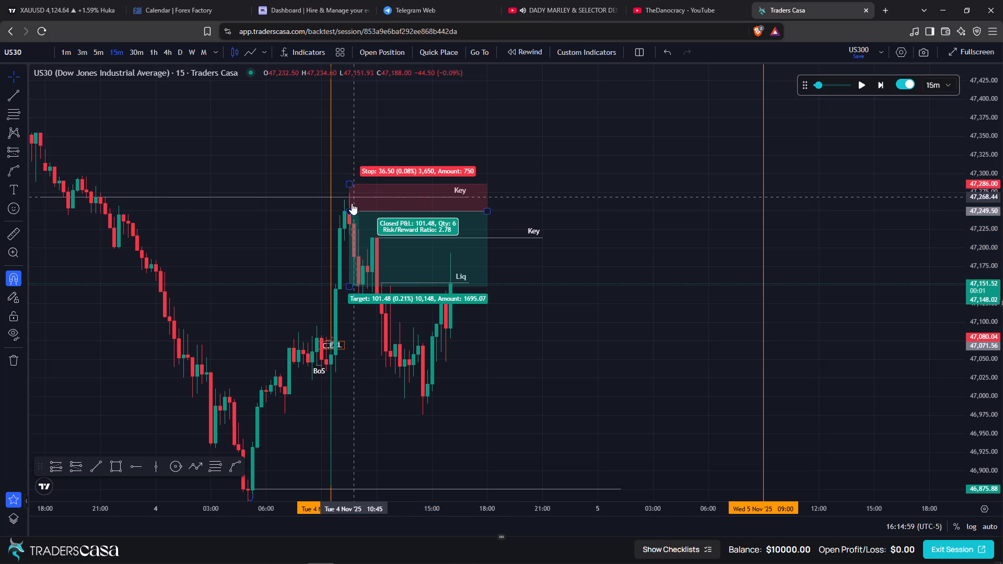
Shift the short position drawing forward in time so it starts at Tue 4 Nov 15:45, keeping its price levels.
left_click(381, 207)
key("Right")
key("Right")
key("Right")
key("Right")
key("Right")
key("Right")
key("Right")
key("Right")
key("Right")
key("Right")
key("Right")
key("Right")
key("Right")
key("Right")
key("Right")
key("Right")
key("Right")
key("Right")
key("Right")
key("Right")
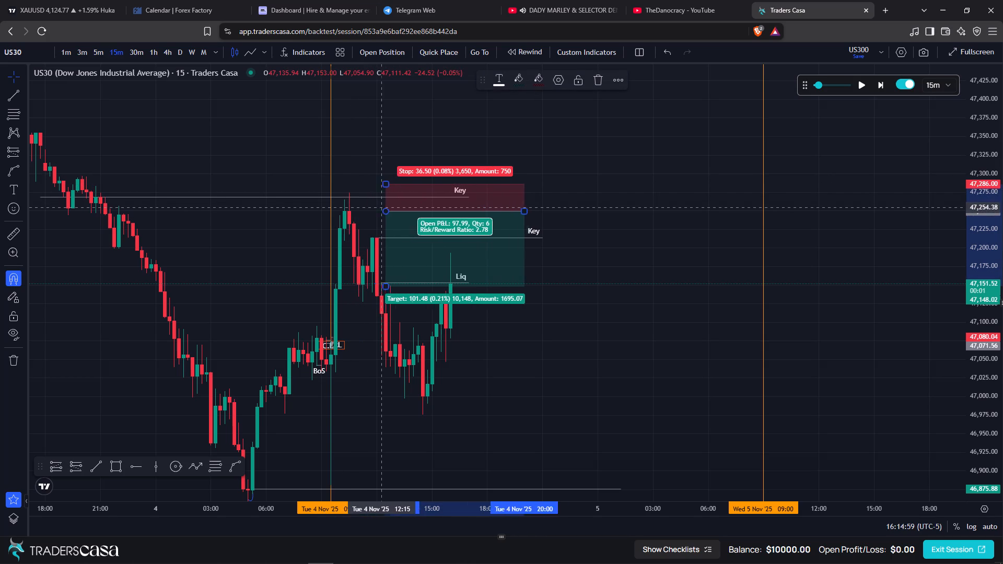
key("Right")
left_click(584, 413)
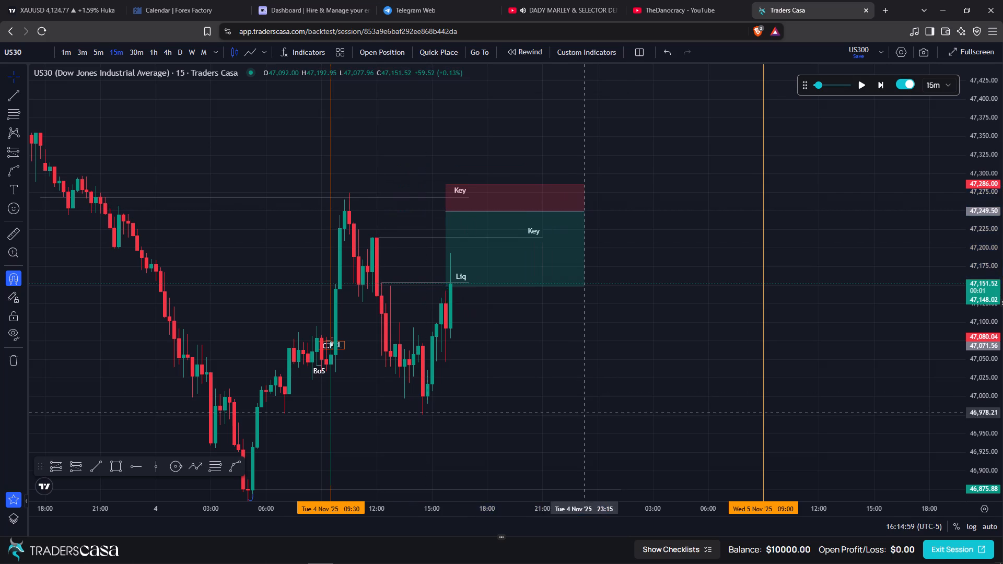
Extend the short position's target down to 46,844.69, below the 46,875.88 line.
left_click_drag(577, 407, 534, 291)
left_click_drag(409, 184, 433, 391)
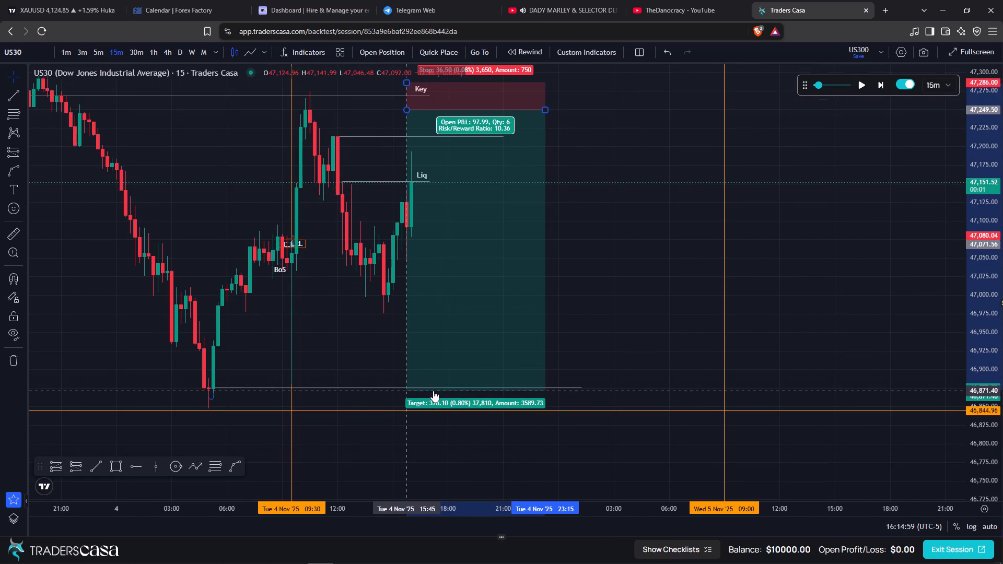
left_click_drag(433, 391, 442, 410)
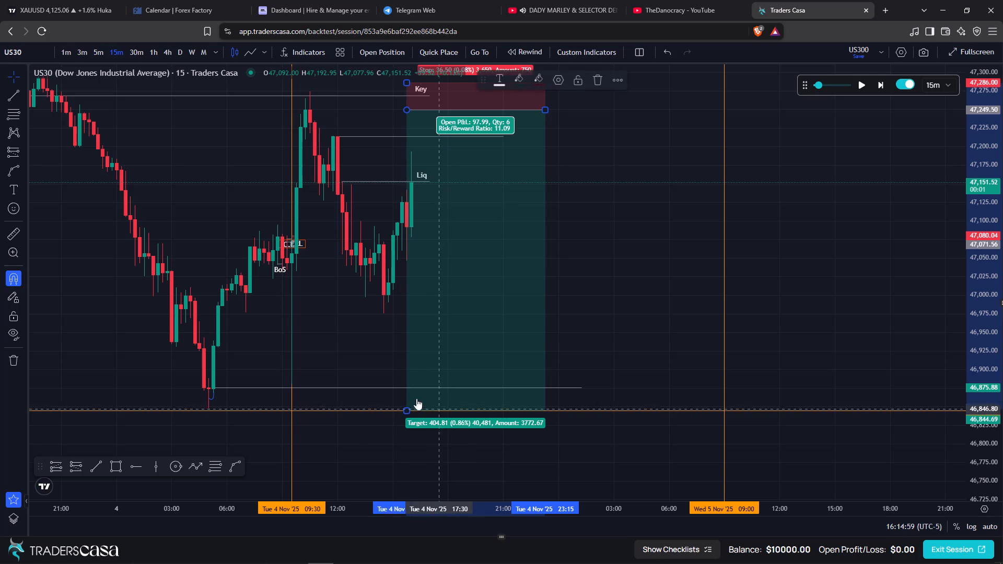
left_click(365, 362)
Shorten the short position drawing so it ends at Tue 4 Nov 21:45.
left_click_drag(358, 306, 347, 404)
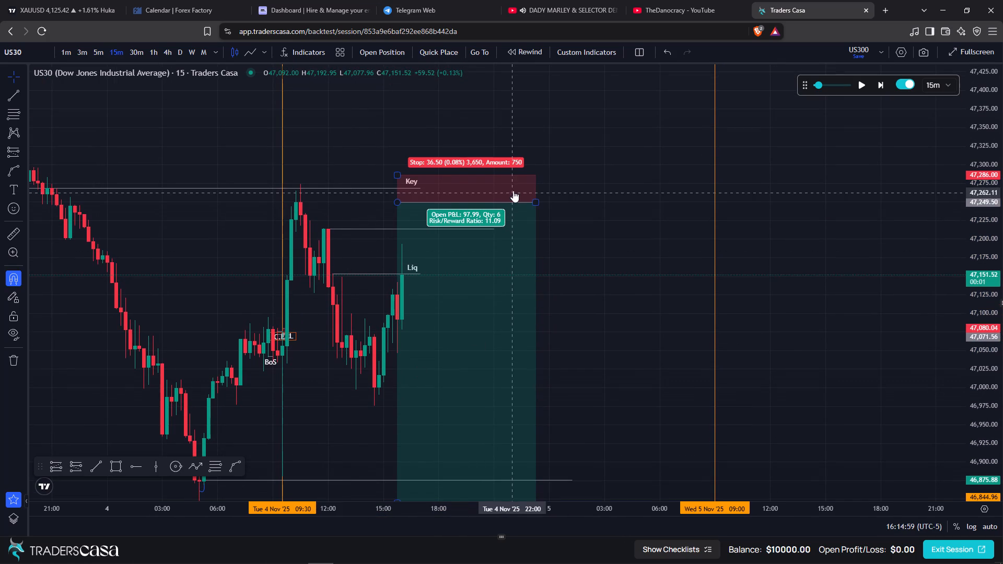
left_click_drag(536, 201, 477, 202)
left_click(523, 206)
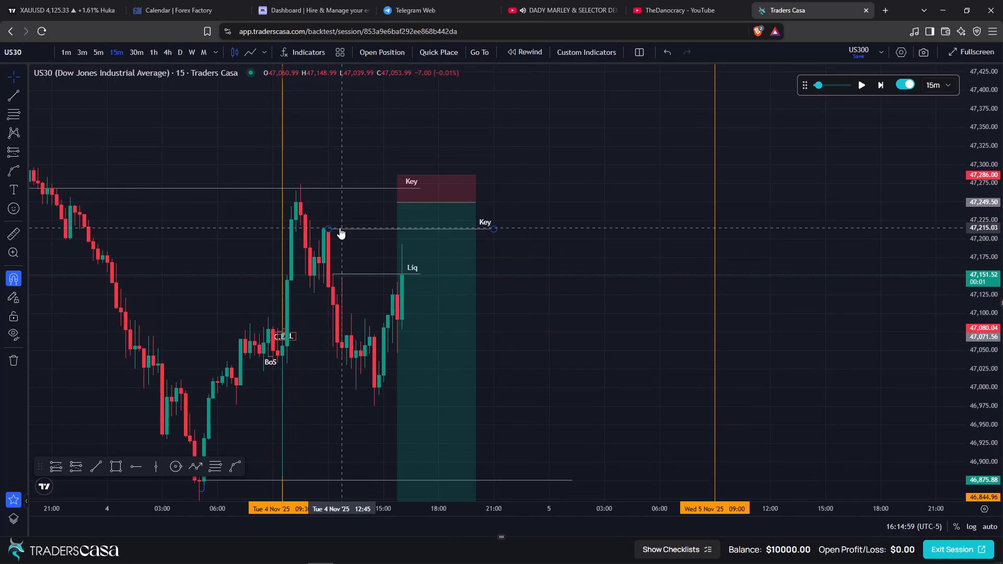
Advance the backtest replay by one more 15-minute candle.
left_click(883, 87)
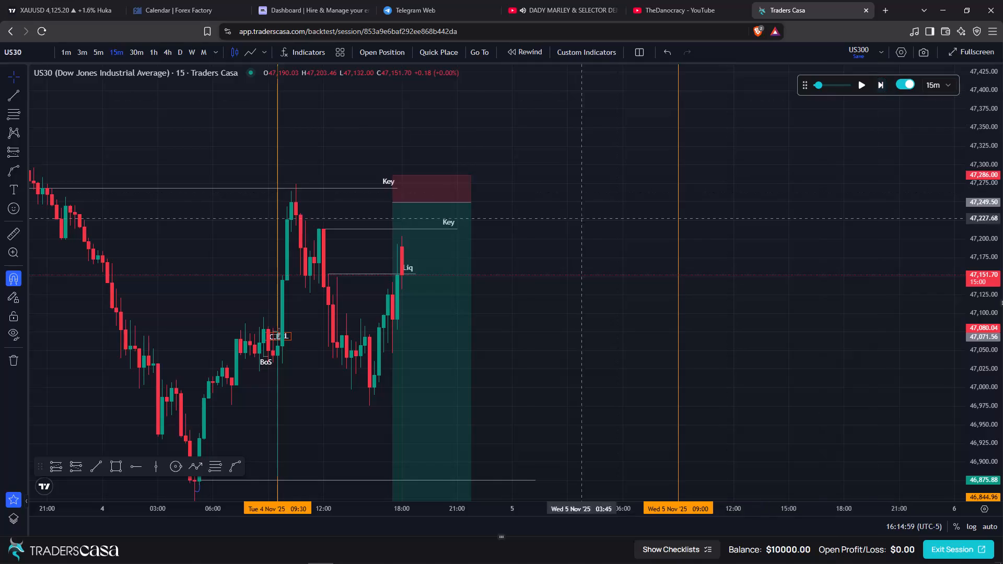
Place a sell limit order from the short position with entry 47249.5, take profit 46844.69, stop loss 47286 and 0.5% risk.
left_click(436, 237)
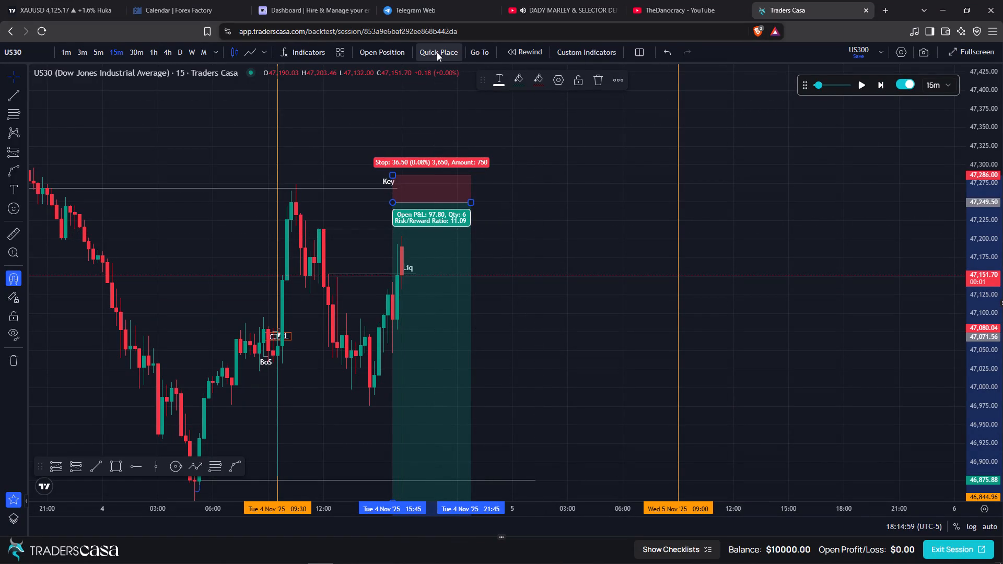
left_click(372, 52)
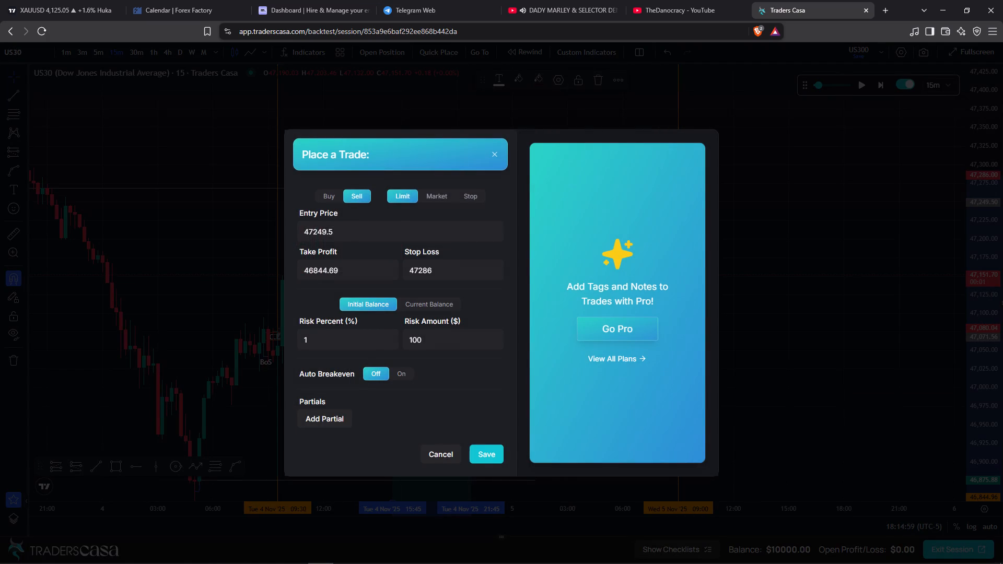
left_click_drag(328, 337, 284, 337)
type("0.5")
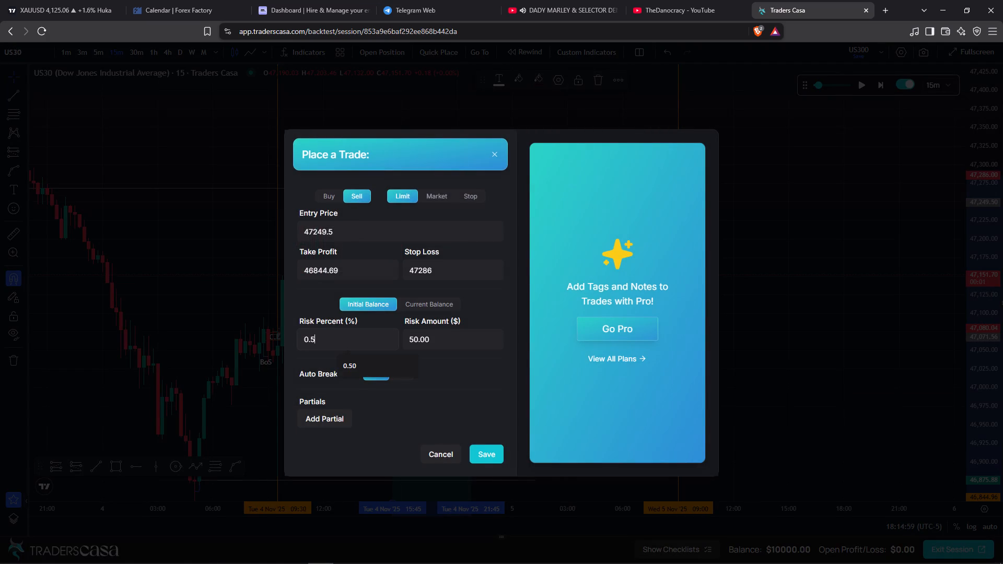
left_click(489, 455)
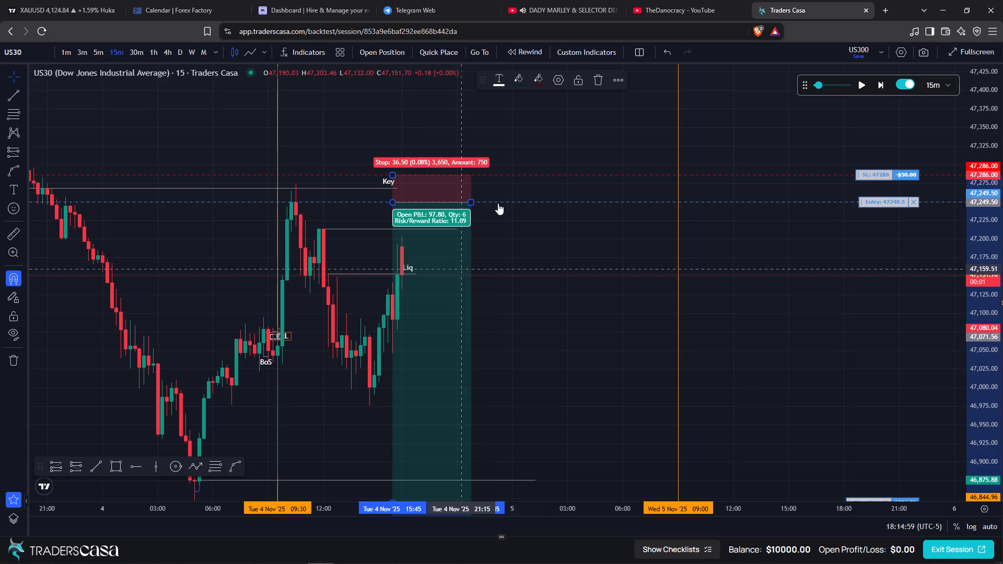
left_click(553, 224)
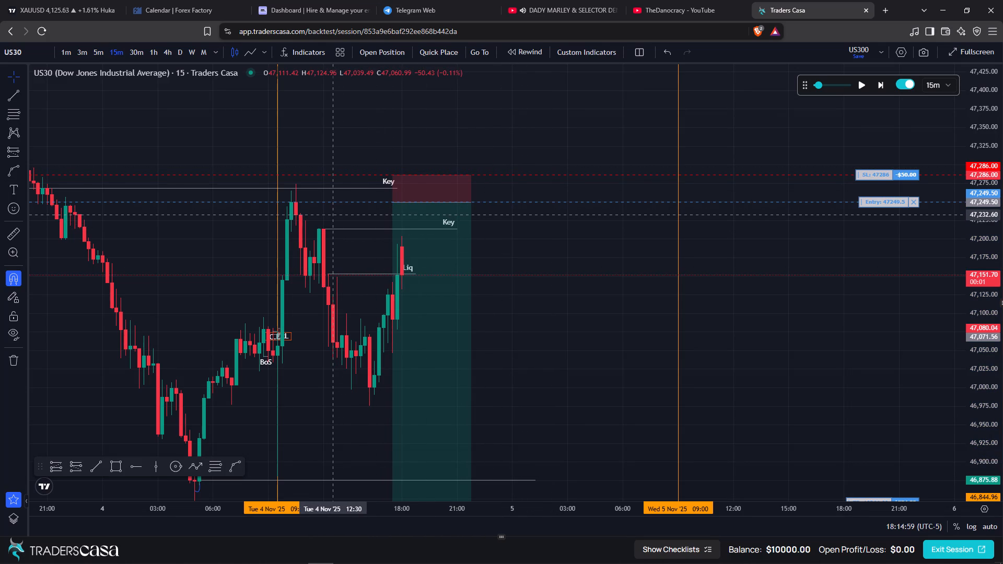
Advance the backtest replay in 15-minute candles until price reaches the Wed 5 Nov 09:00 vertical line.
left_click(859, 87)
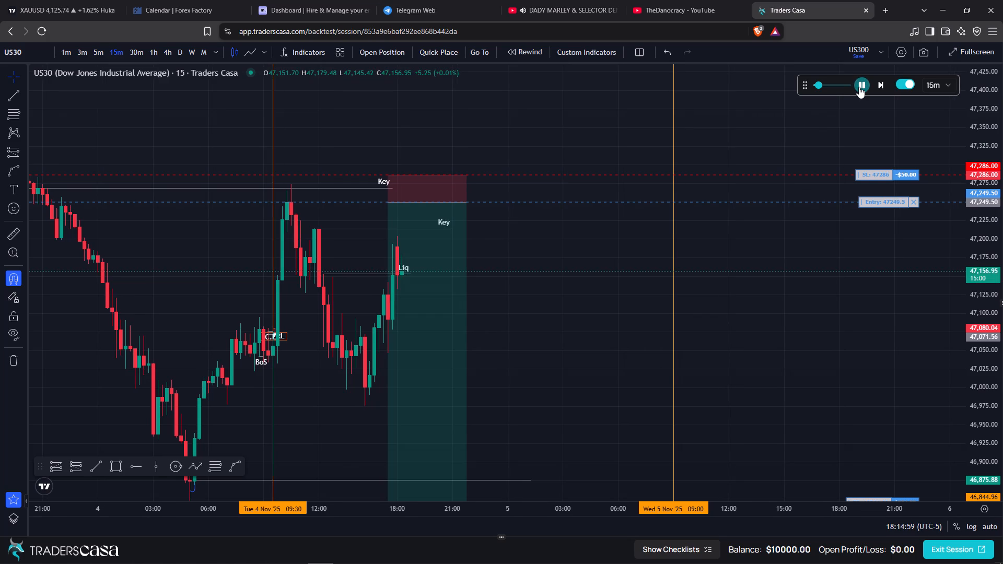
left_click(859, 87)
left_click(883, 87)
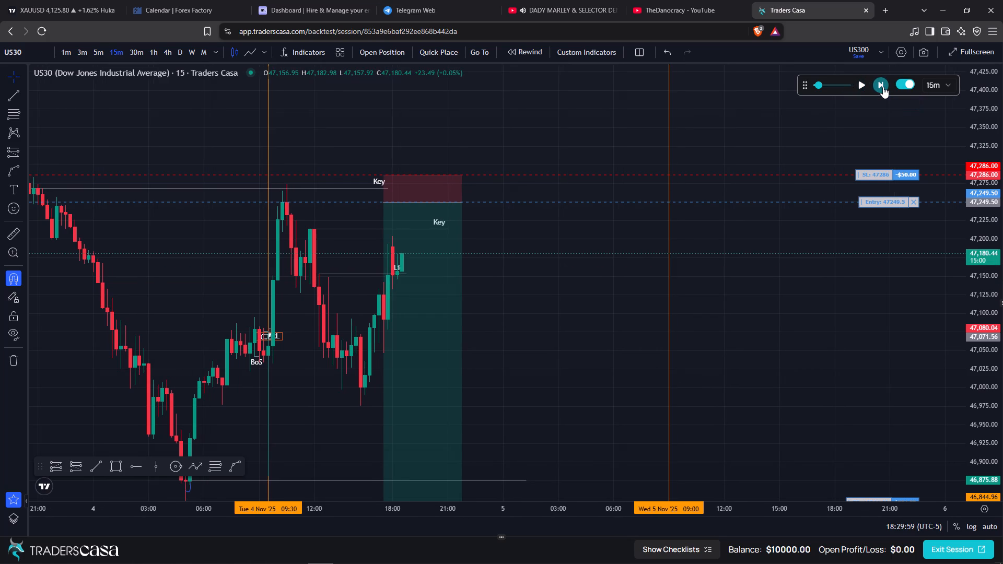
left_click(883, 87)
left_click(883, 87)
left_click(883, 87)
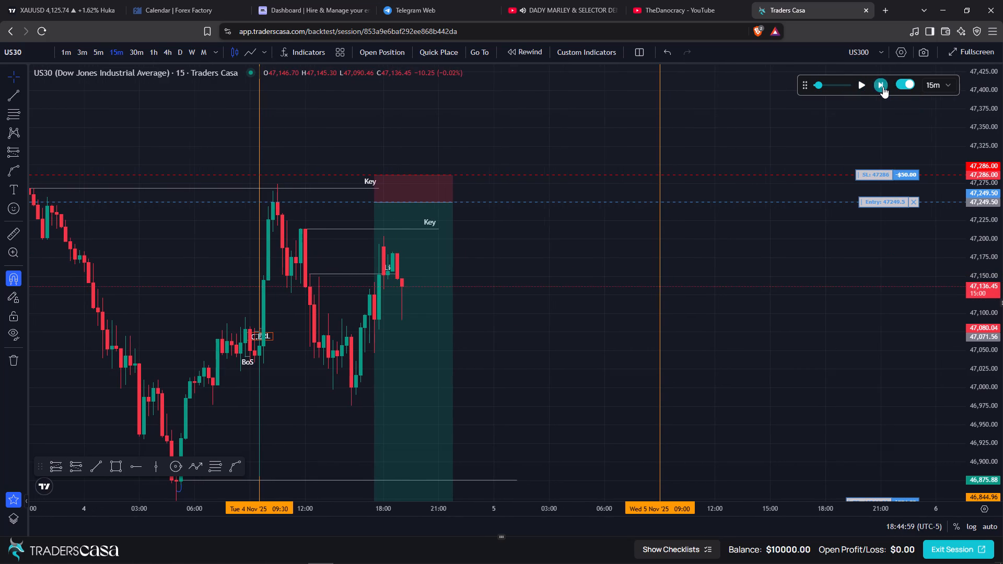
left_click(883, 87)
left_click(883, 87)
left_click(883, 87)
left_click(883, 87)
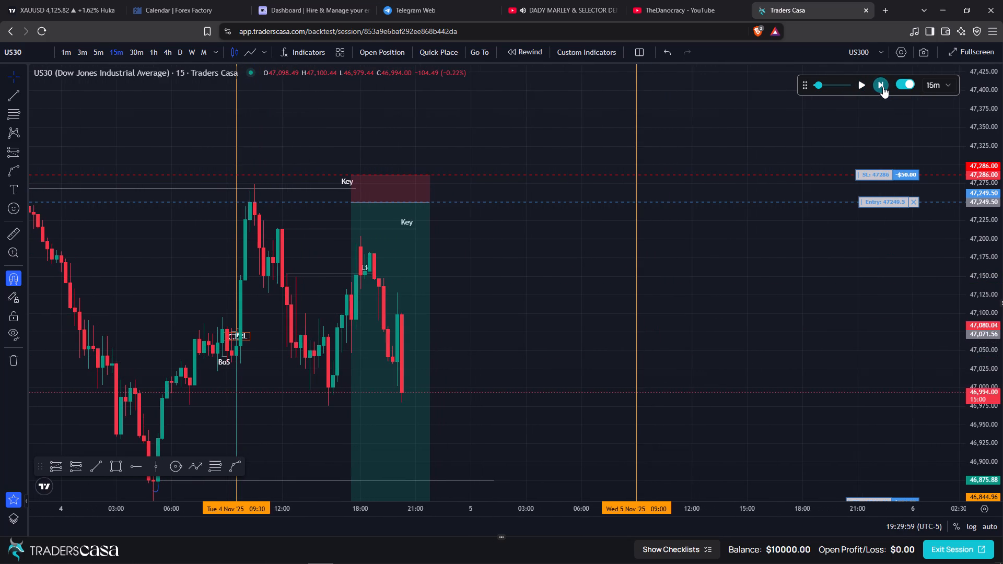
left_click(883, 87)
left_click(883, 87)
left_click(883, 87)
left_click(883, 87)
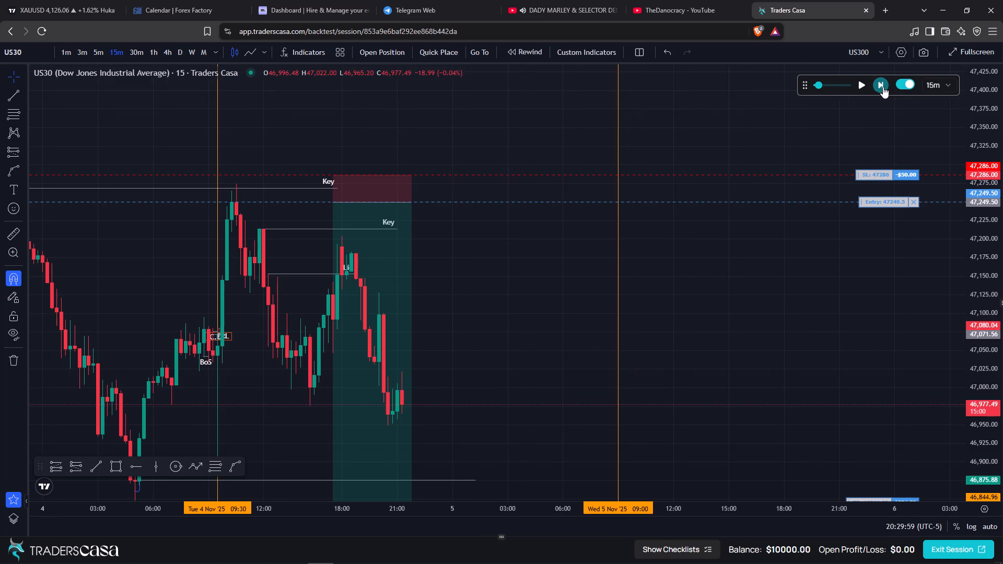
left_click(883, 87)
left_click(883, 87)
left_click(883, 87)
left_click(883, 87)
left_click(883, 87)
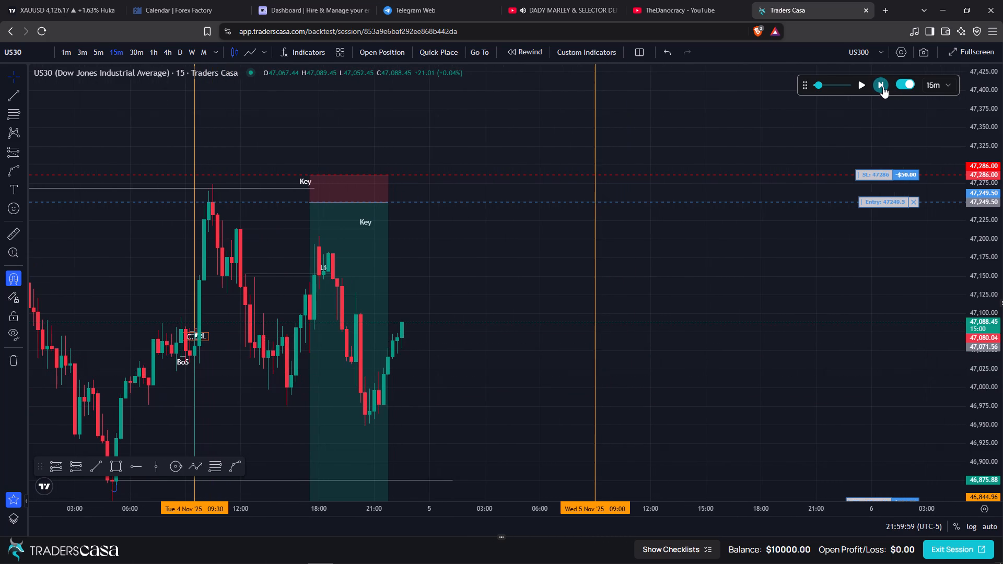
left_click(883, 87)
left_click(883, 87)
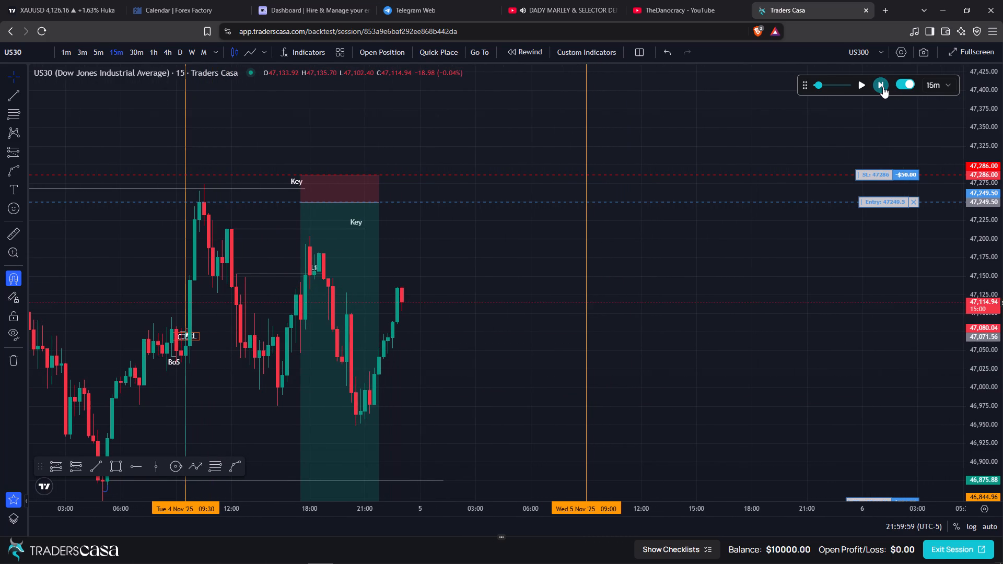
left_click(883, 87)
left_click(883, 87)
triple_click(883, 87)
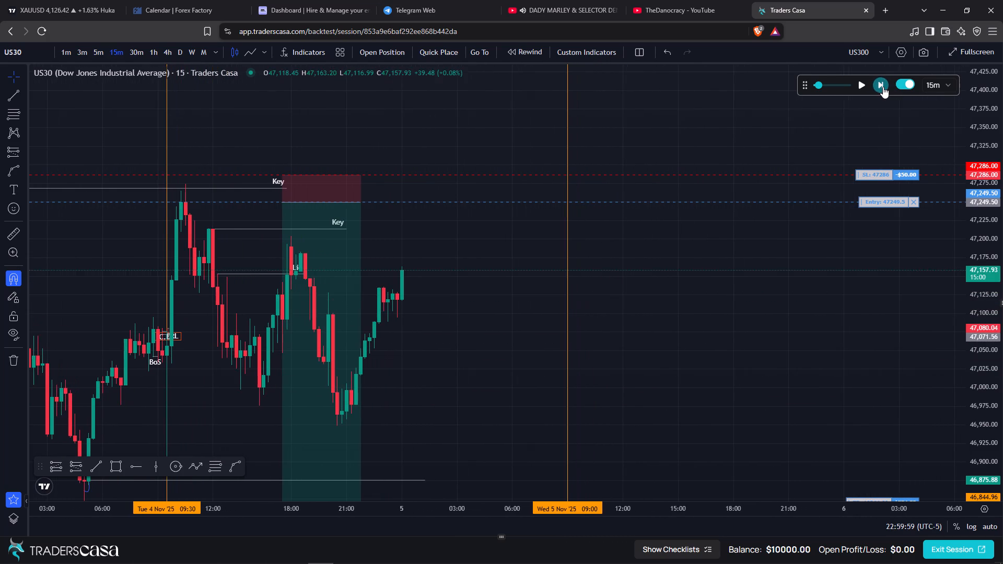
left_click(883, 87)
double_click(883, 87)
triple_click(883, 87)
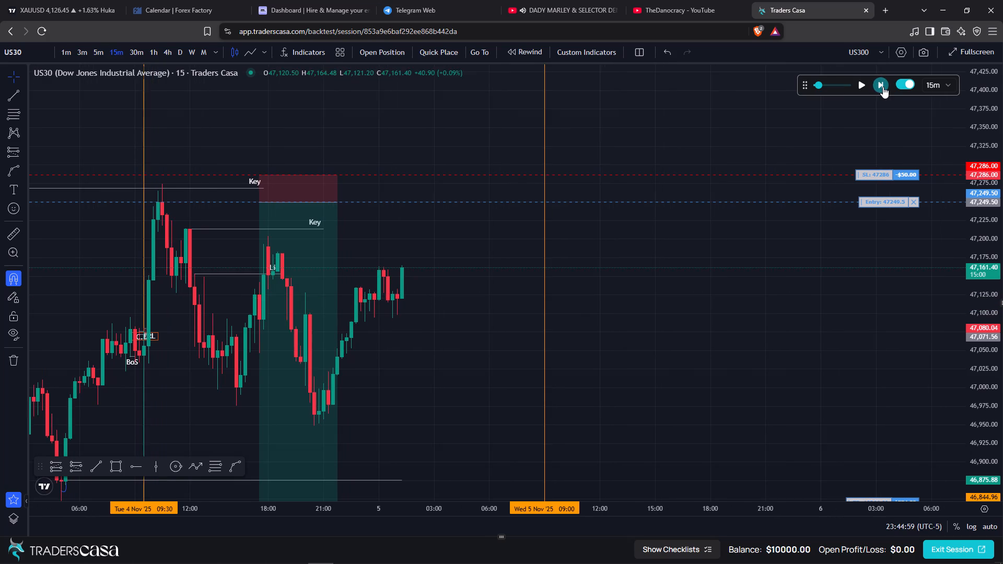
left_click(883, 87)
triple_click(883, 87)
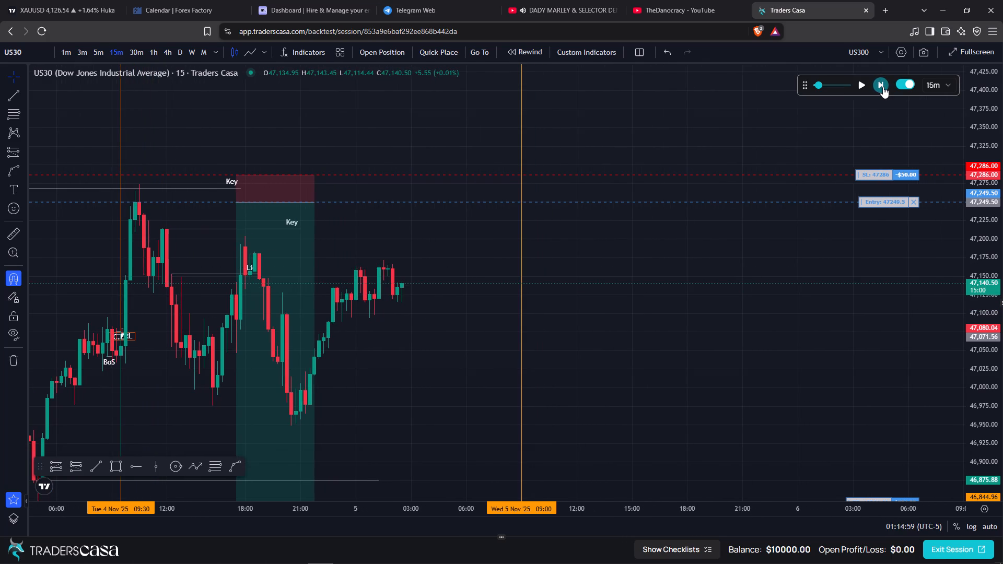
triple_click(883, 87)
triple_click(883, 87)
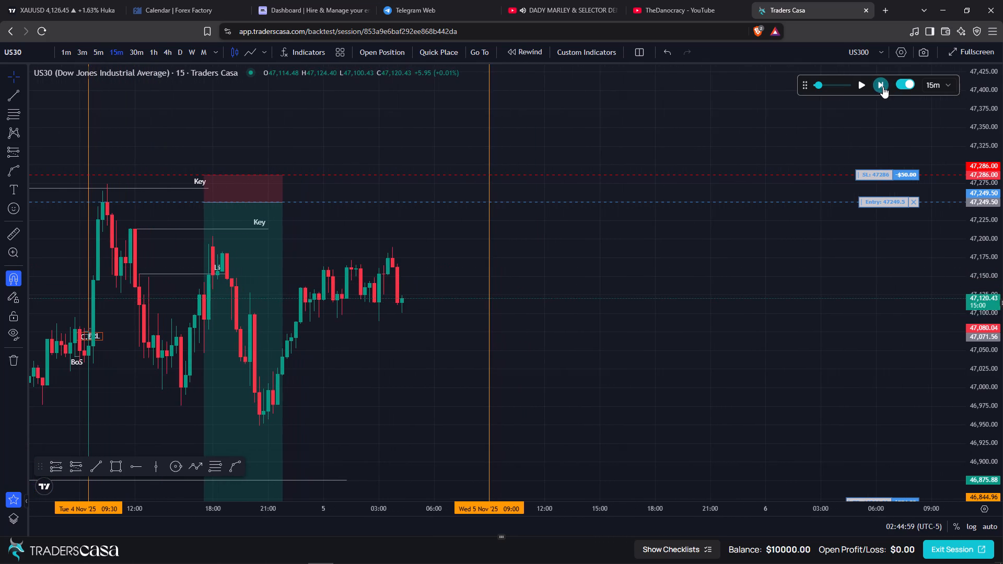
triple_click(883, 87)
triple_click(883, 87)
triple_click(883, 87)
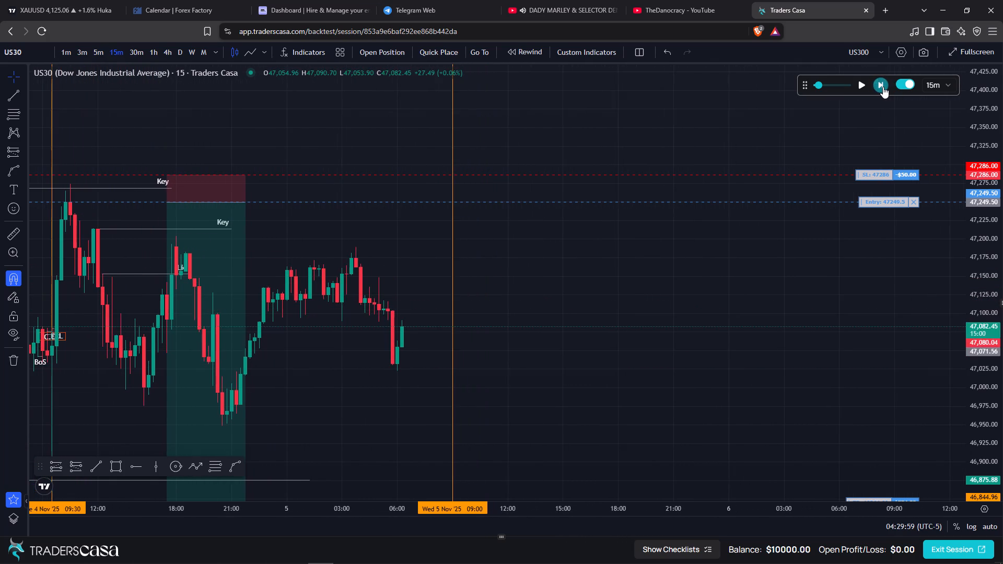
triple_click(883, 87)
triple_click(883, 87)
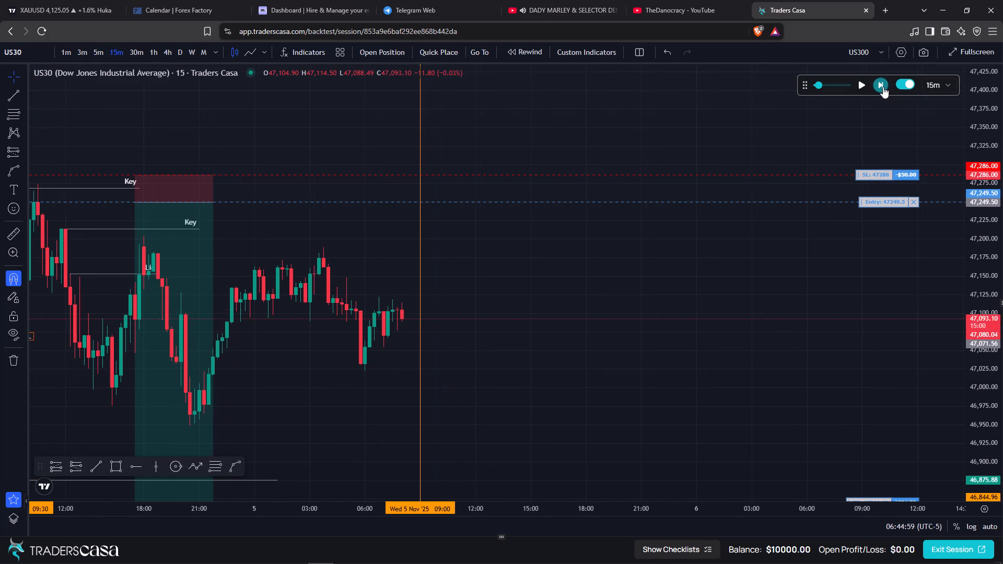
left_click(883, 87)
double_click(883, 87)
left_click(883, 87)
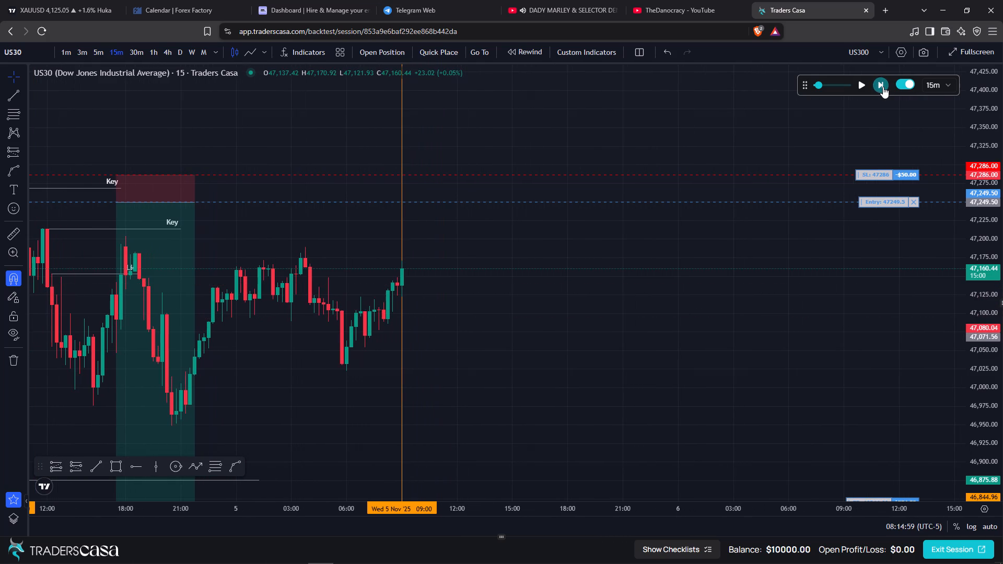
Check price on the 3-minute chart, return to 15 minutes, and cancel the pending sell limit order with entry 47249.5.
left_click(85, 53)
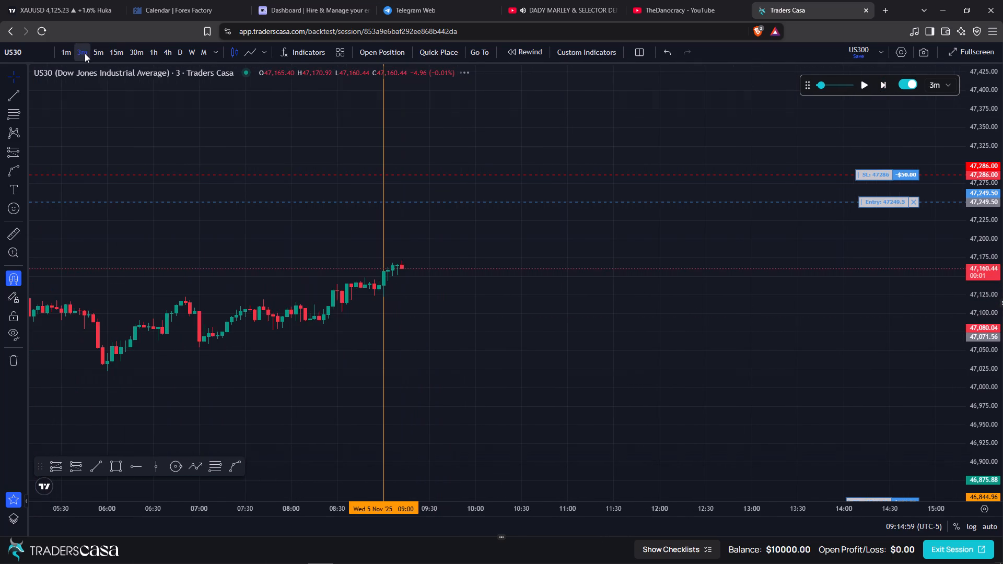
left_click(118, 50)
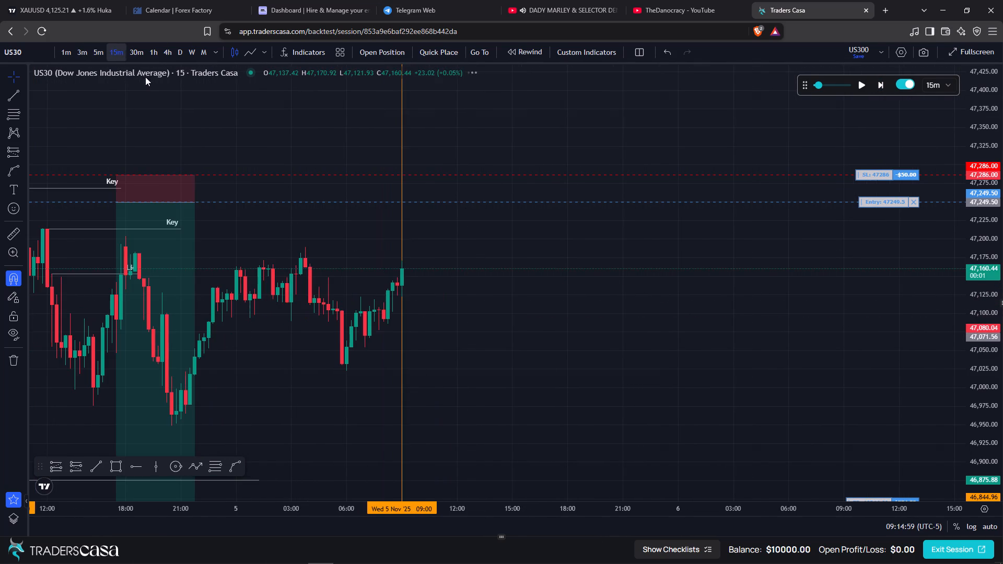
scroll(496, 269, "down", 1)
scroll(879, 230, "down", 4)
left_click(914, 202)
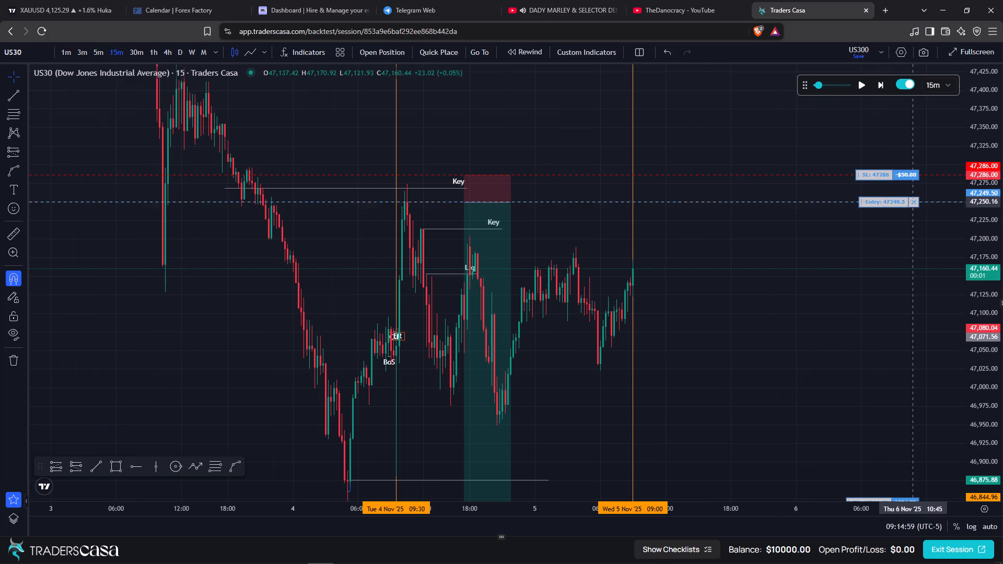
Switch the chart to the 30-minute timeframe and examine the price swings between Tue 4 Nov and Wed 5 Nov.
left_click_drag(983, 302, 977, 241)
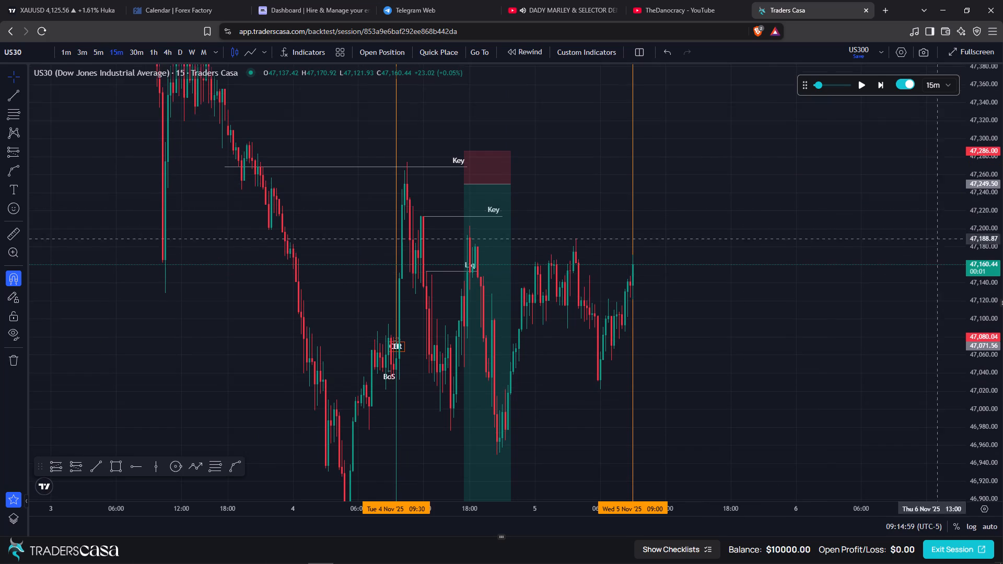
scroll(780, 205, "up", 3)
scroll(738, 218, "up", 2)
left_click_drag(579, 215, 729, 224)
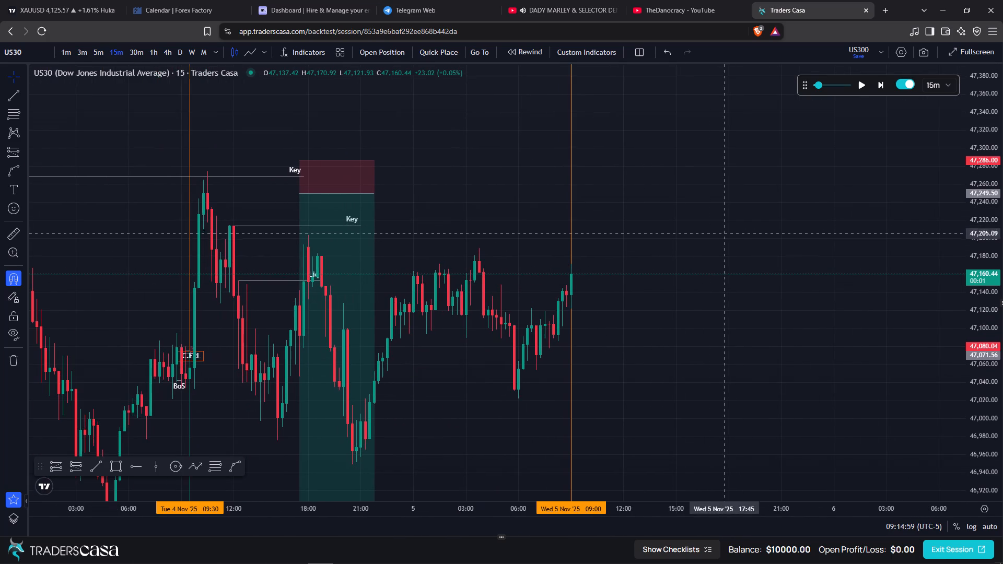
left_click_drag(456, 227, 515, 215)
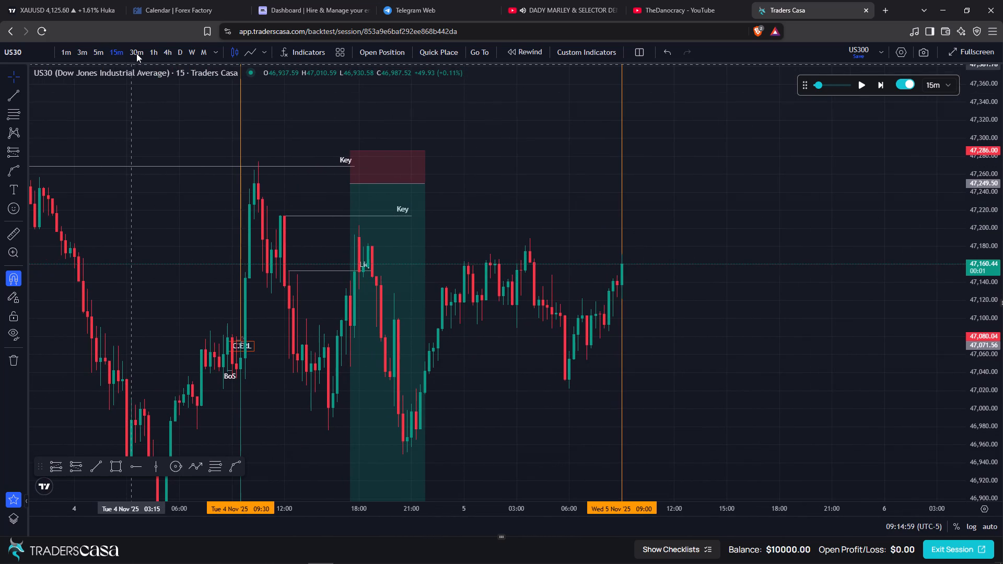
left_click(136, 53)
scroll(305, 175, "up", 3)
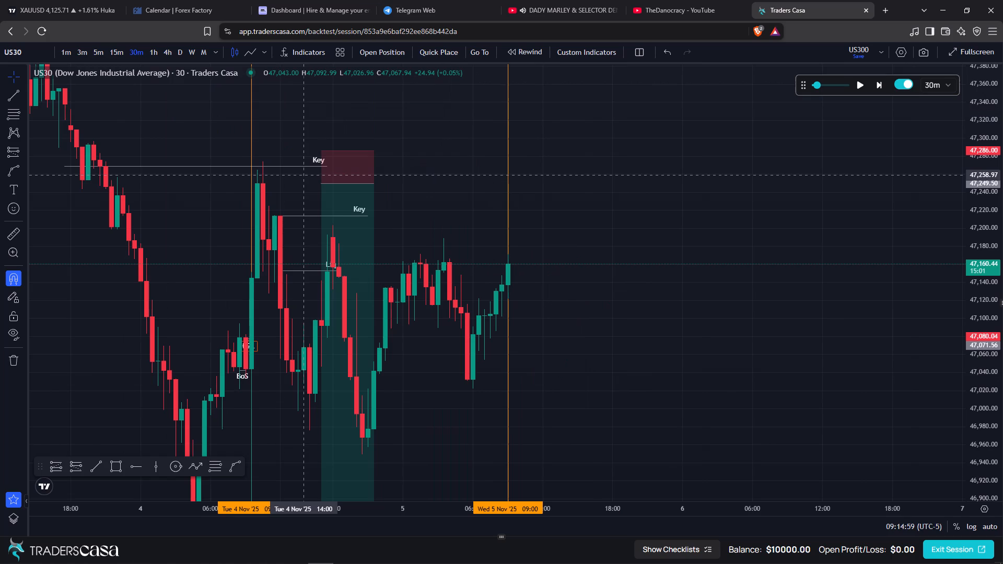
left_click_drag(456, 214, 514, 224)
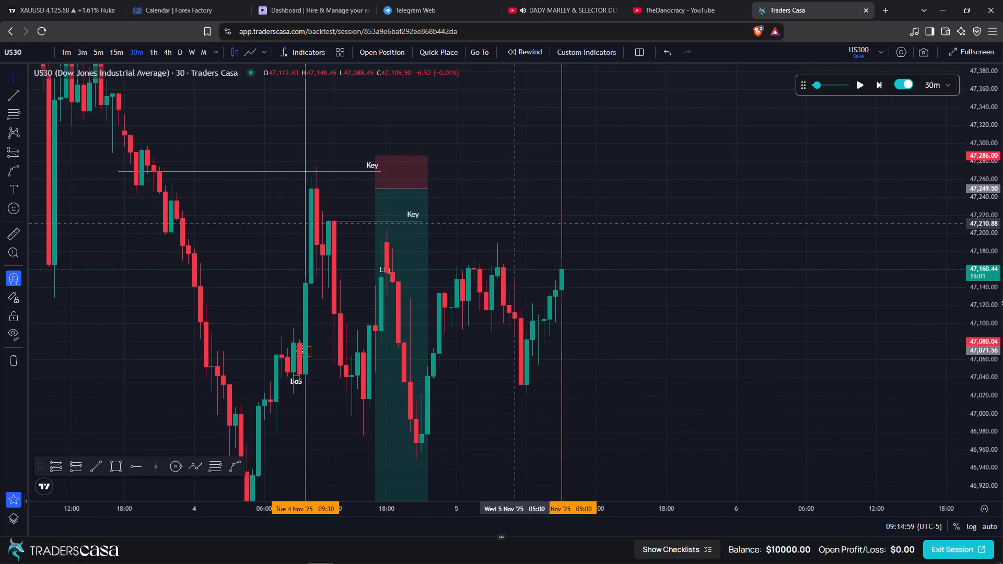
left_click_drag(514, 224, 516, 225)
left_click_drag(516, 225, 506, 205)
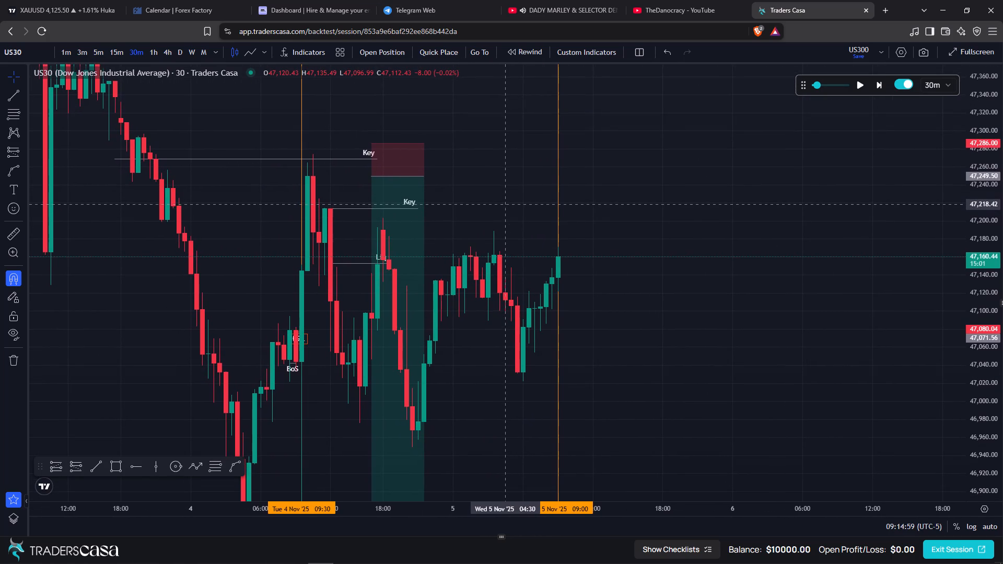
left_click_drag(479, 372, 469, 321)
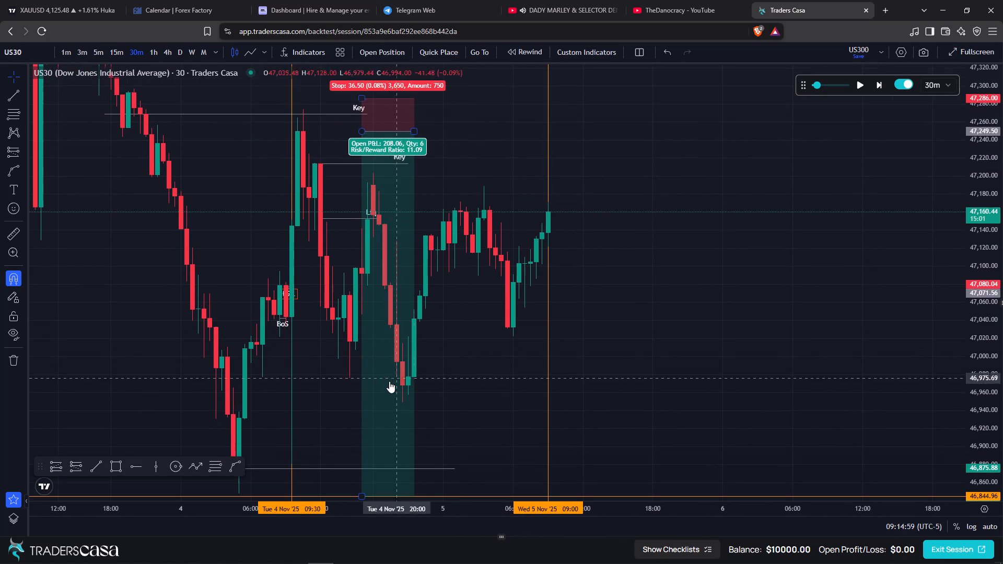
Delete the old BoS line and the small red box beside the Tue 4 Nov 09:30 vertical line.
left_click(279, 320)
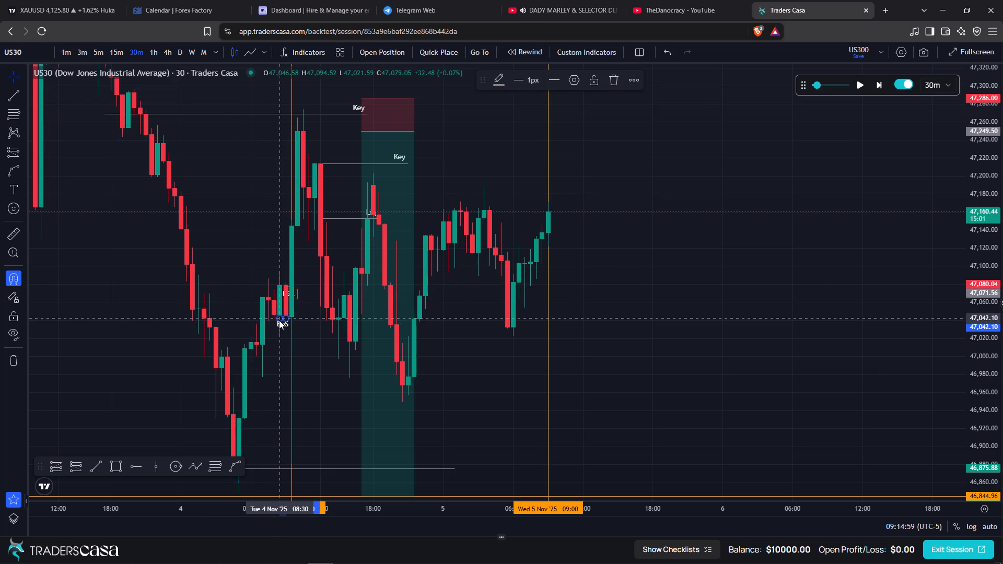
key("Delete")
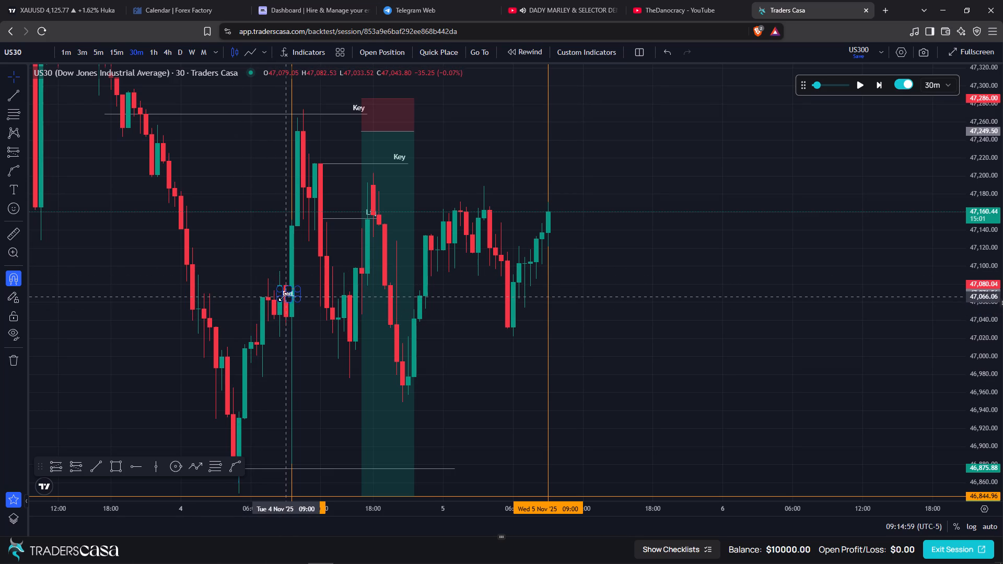
left_click(283, 297)
key("Delete")
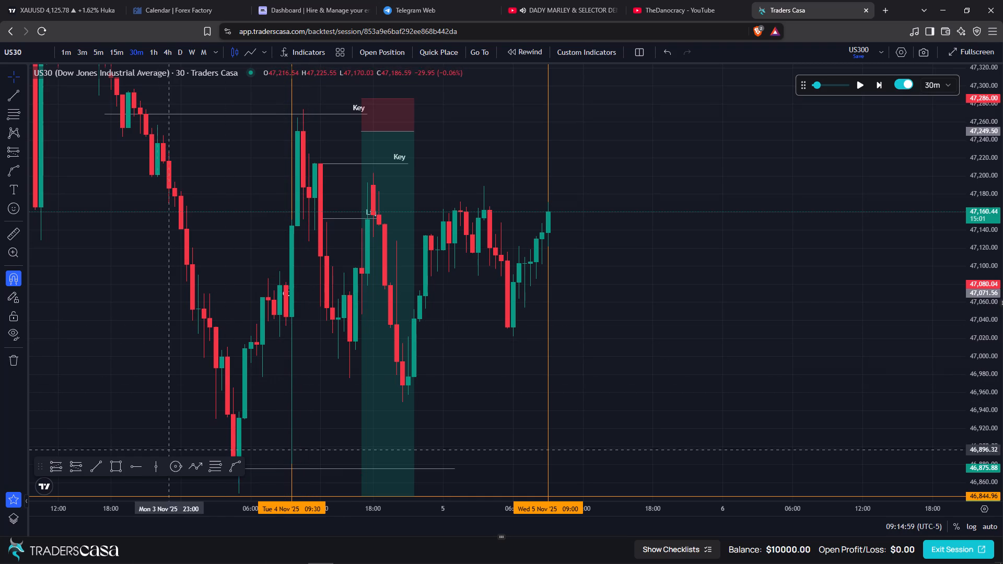
Draw a horizontal trend line at 46,975.40 from the Tue 4 Nov afternoon low to 20:30 and label it BoS.
left_click(92, 464)
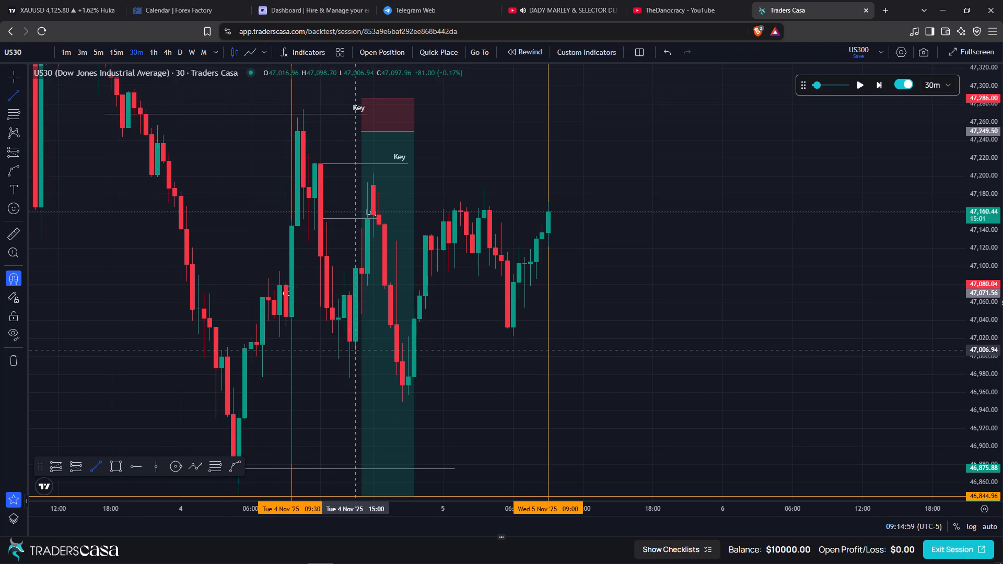
left_click(349, 380)
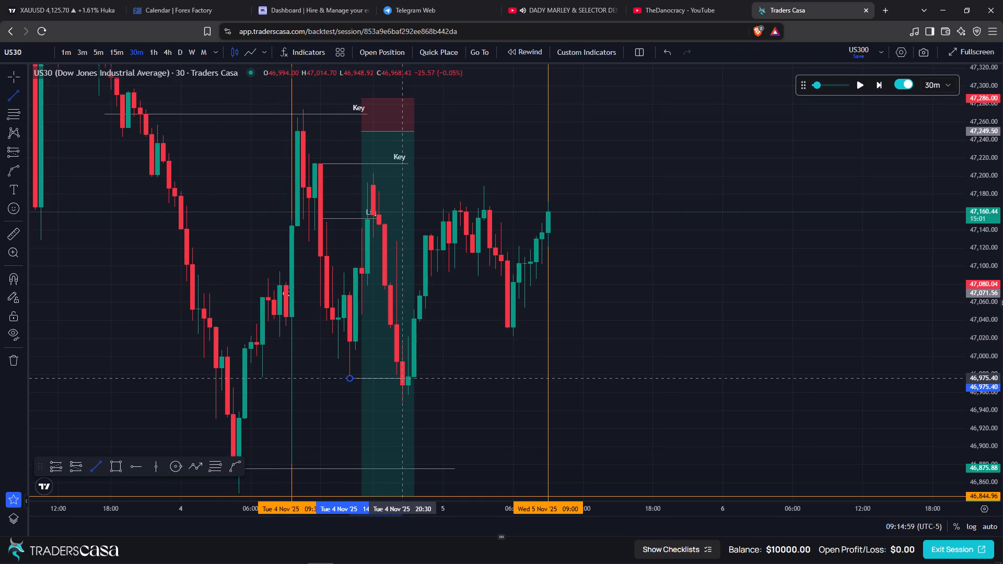
left_click(402, 376, "shift")
left_click(374, 374)
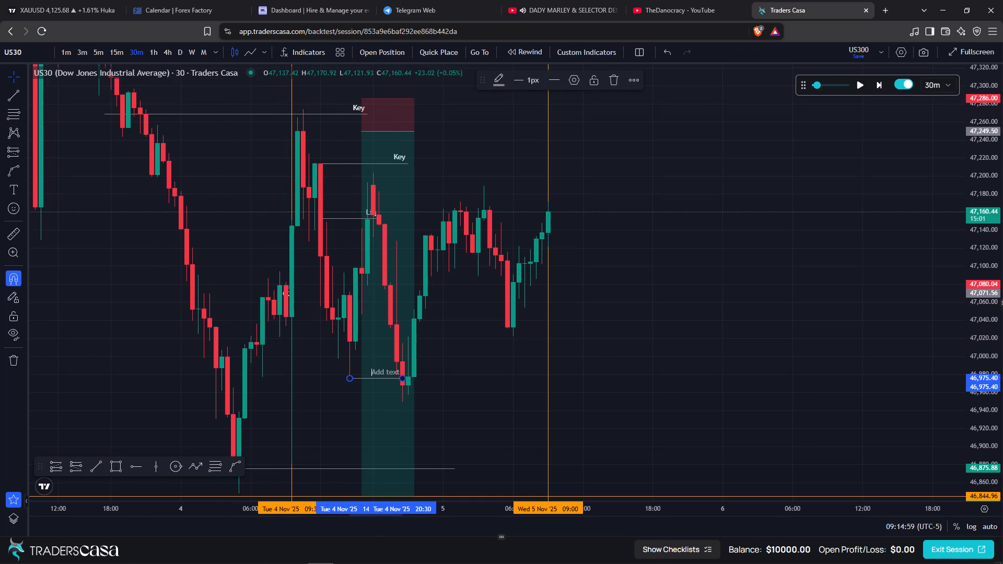
type("BoS")
Set the new BoS line's text alignment to Bottom and Center, then deselect the line.
left_click(570, 83)
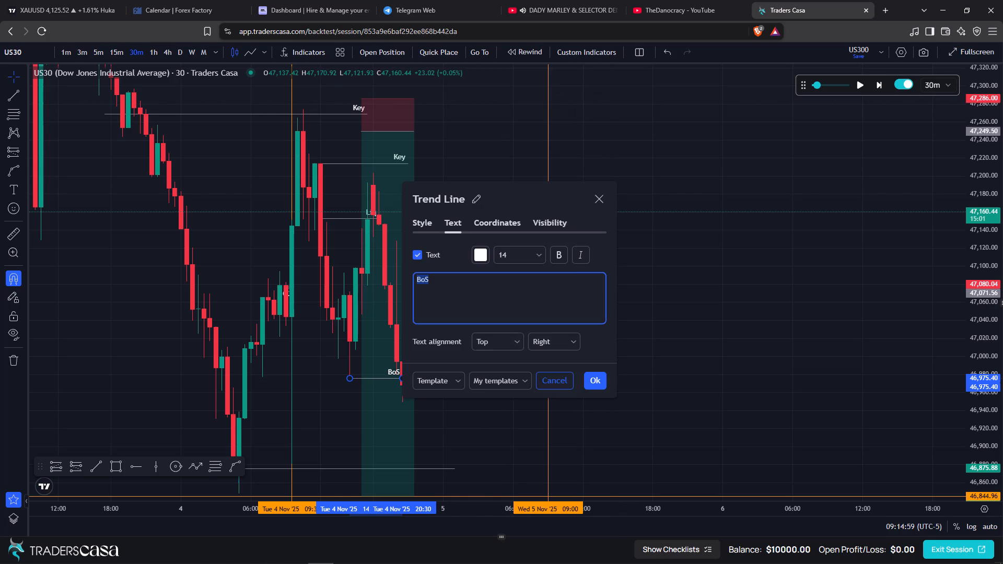
left_click(491, 347)
left_click(491, 394)
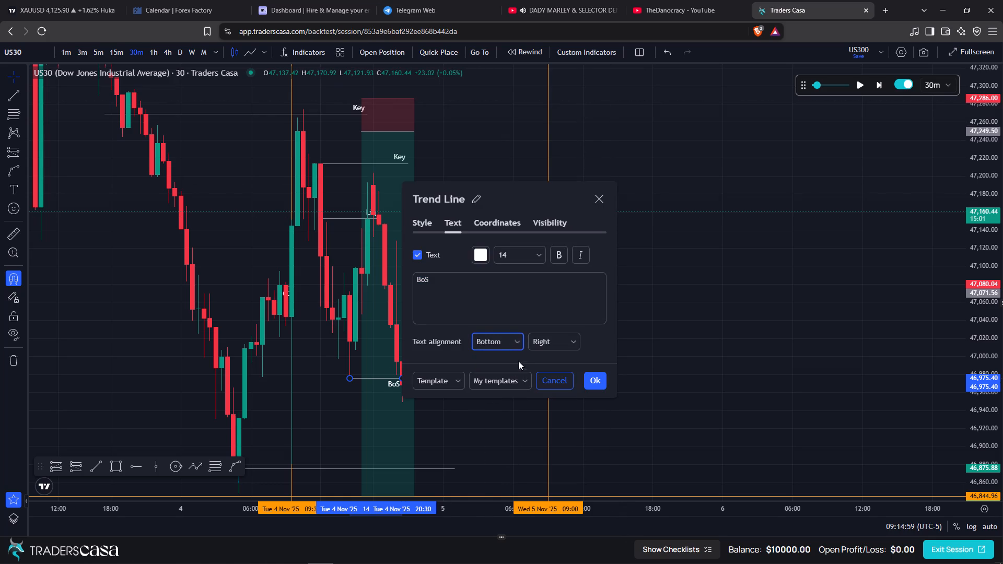
left_click(546, 344)
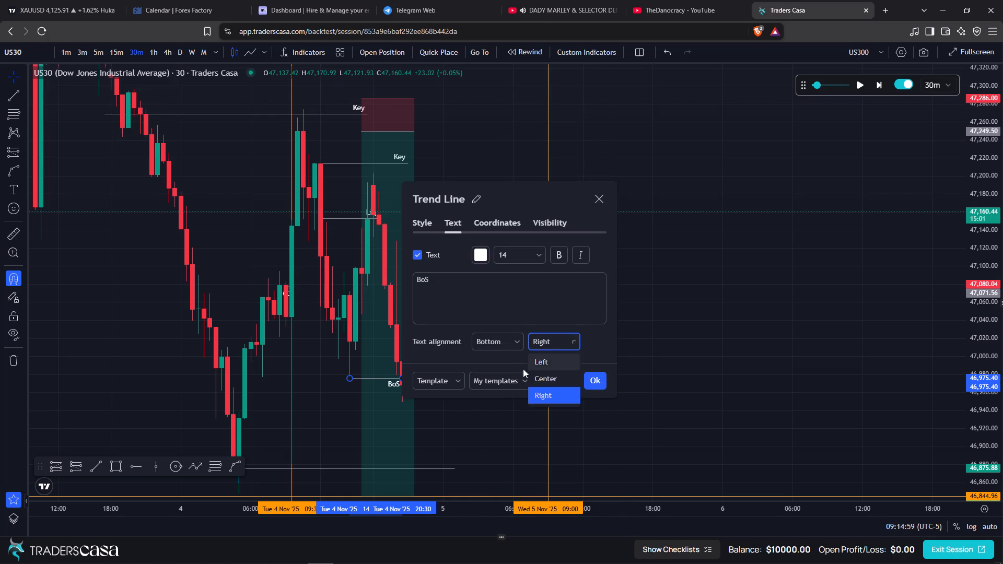
left_click(550, 375)
left_click(599, 382)
left_click(669, 360)
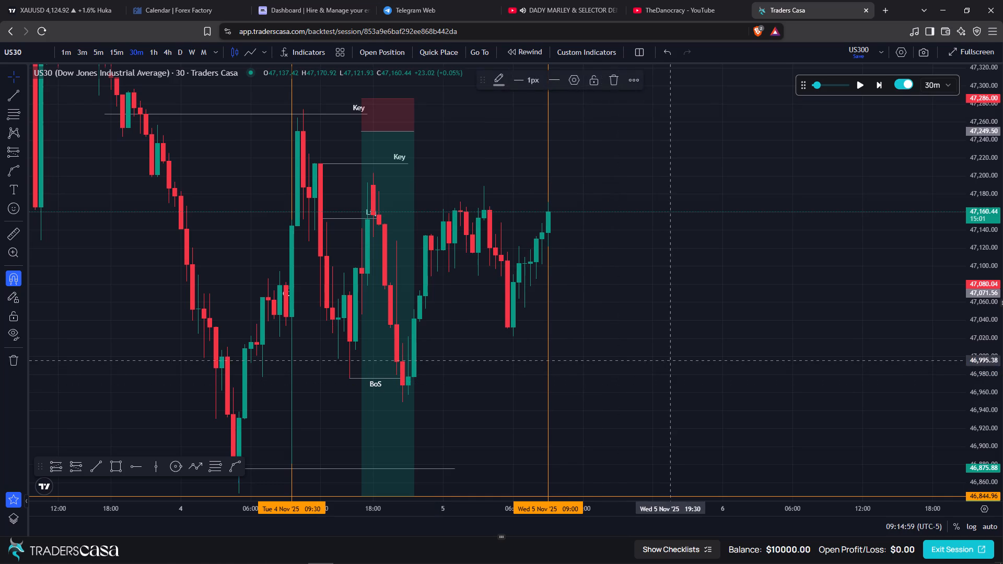
Switch the chart to the 4-hour timeframe and examine the price swings around 4 and 5 Nov, comparing line and candlestick views.
left_click_drag(664, 343, 676, 391)
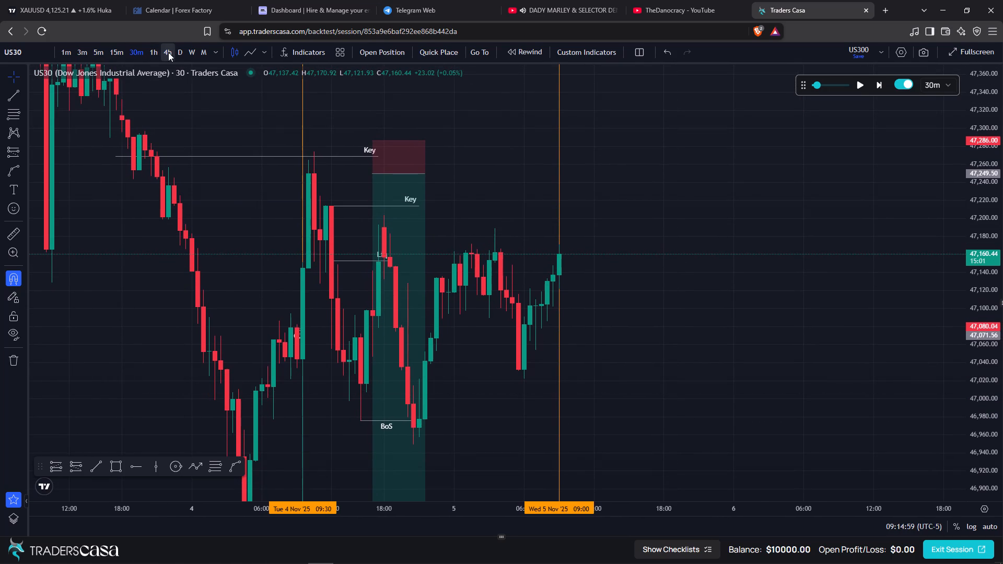
left_click(169, 52)
scroll(399, 219, "up", 5)
scroll(505, 237, "up", 2)
left_click_drag(282, 220, 592, 218)
left_click_drag(988, 169, 978, 363)
scroll(747, 350, "up", 1)
left_click_drag(606, 370, 623, 369)
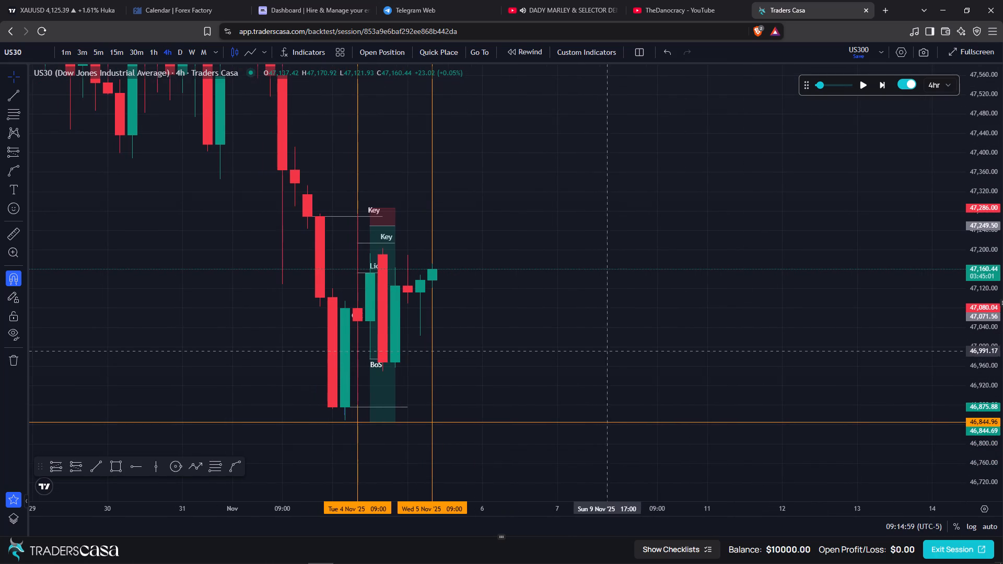
left_click(249, 54)
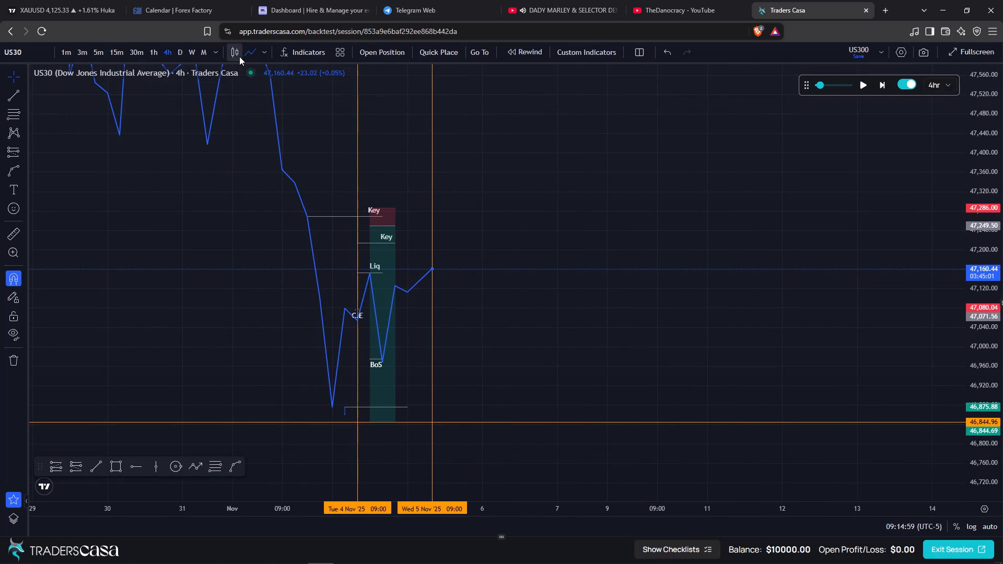
left_click(232, 56)
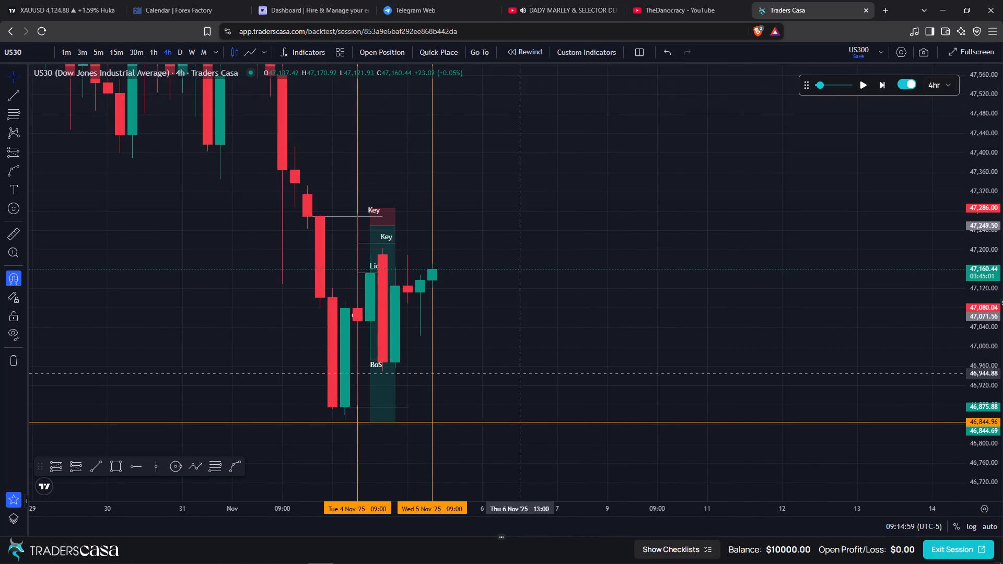
left_click_drag(514, 373, 479, 386)
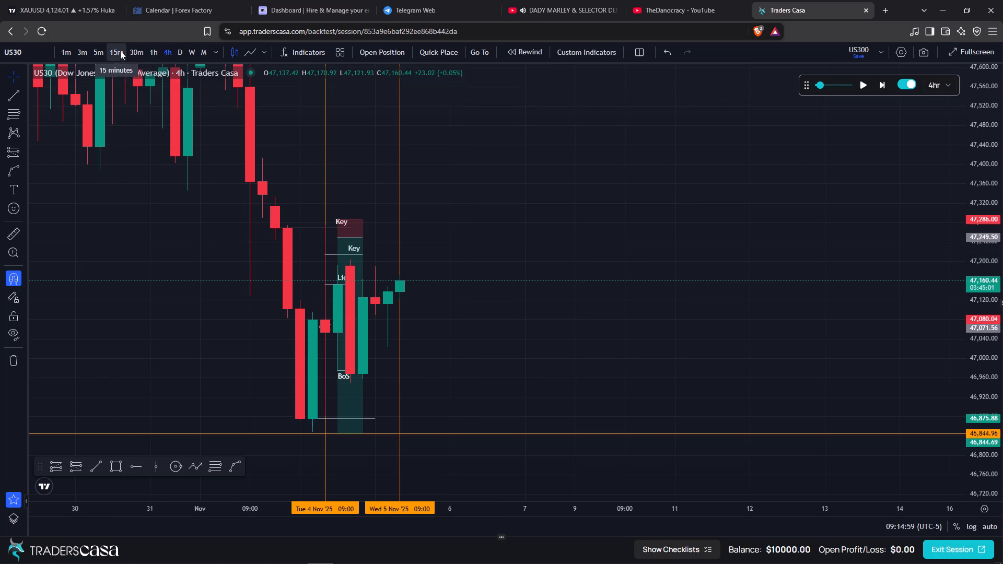
On the 1-hour chart, draw a short horizontal trend line at 47,189.00 from the Wed 5 Nov 03:00 high and label it Liq.
left_click(148, 51)
scroll(495, 230, "down", 5)
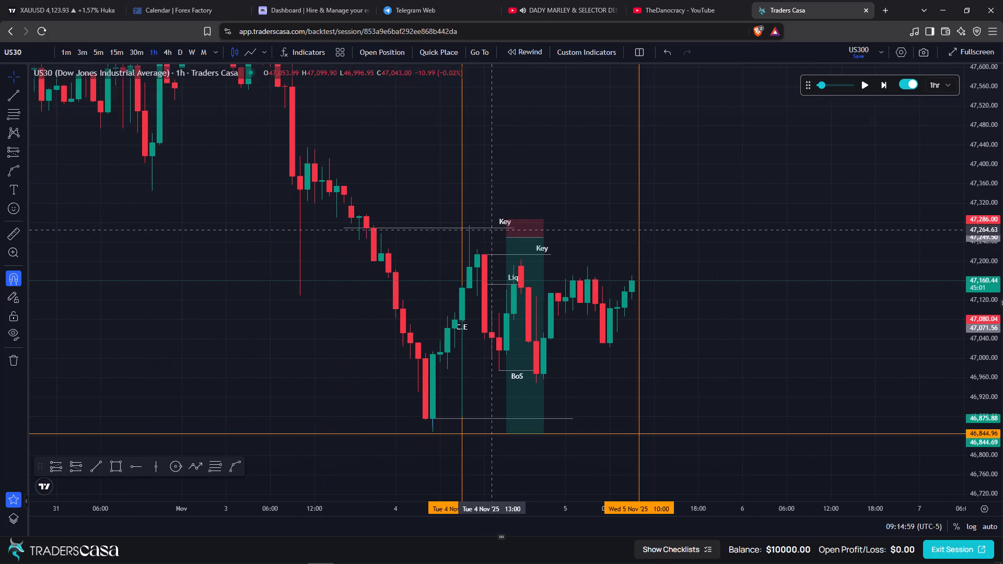
left_click_drag(982, 344, 966, 209)
left_click_drag(881, 191, 709, 203)
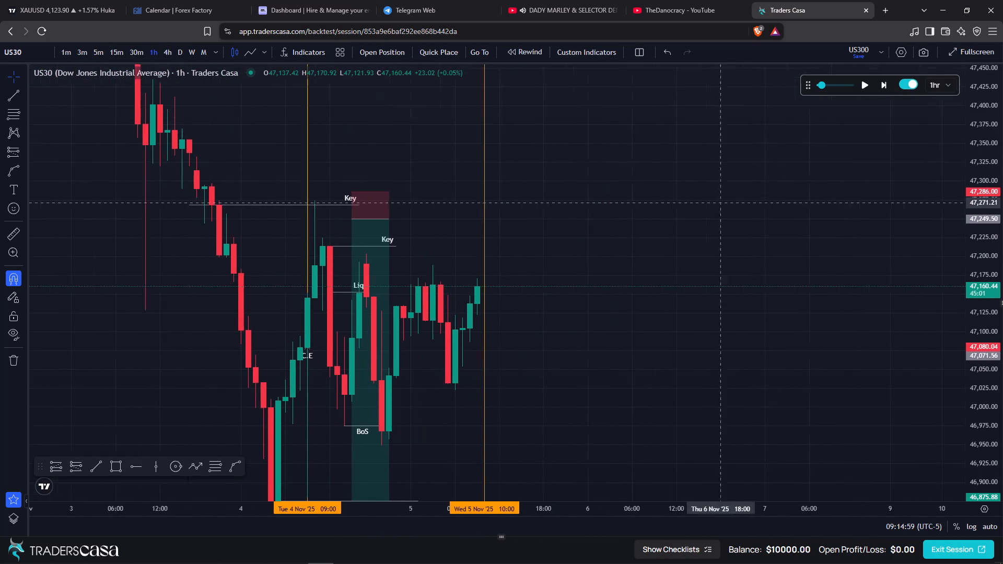
left_click_drag(709, 203, 669, 199)
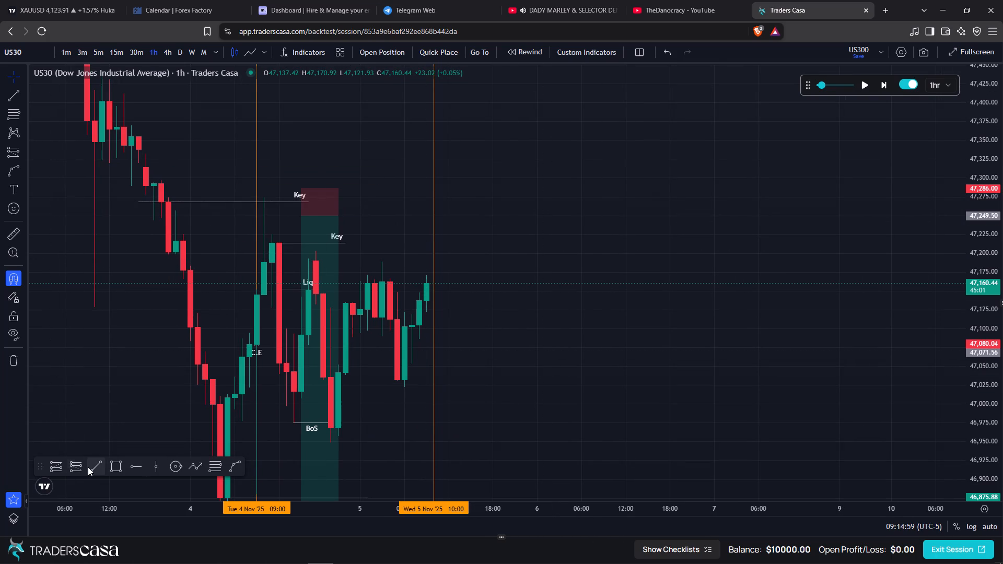
left_click(88, 467)
left_click(384, 260)
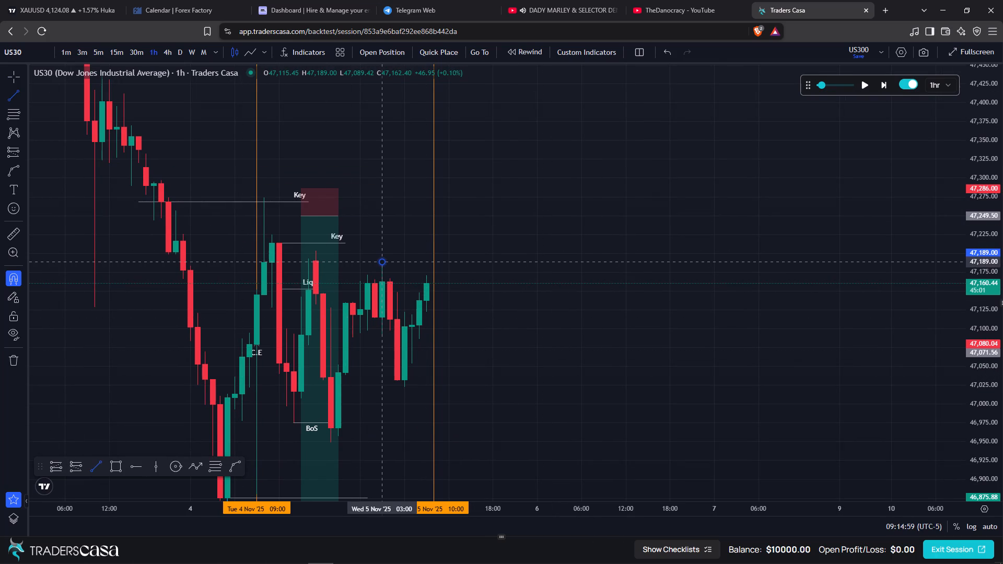
left_click(412, 260, "shift")
left_click(399, 263)
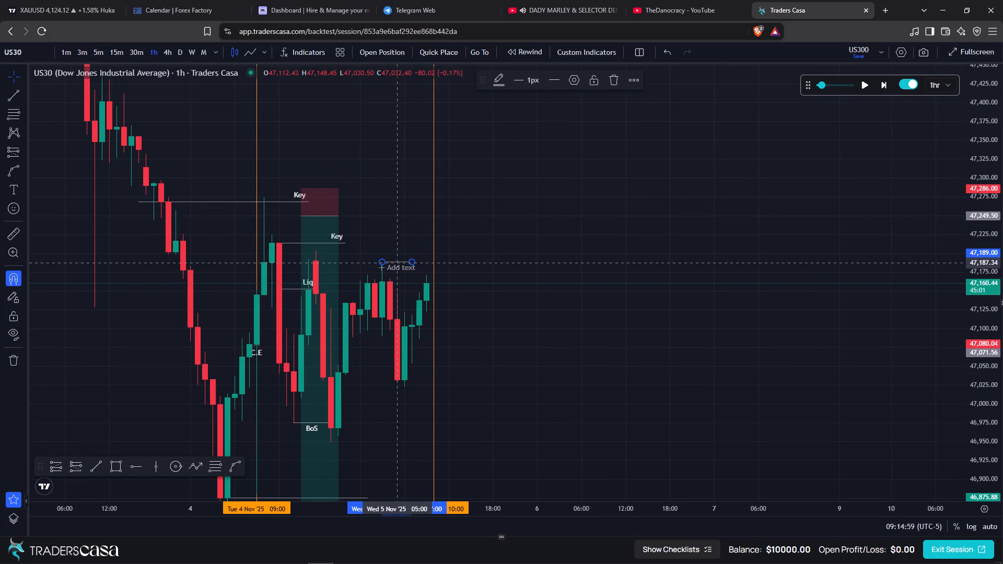
type("Liq")
left_click(558, 234)
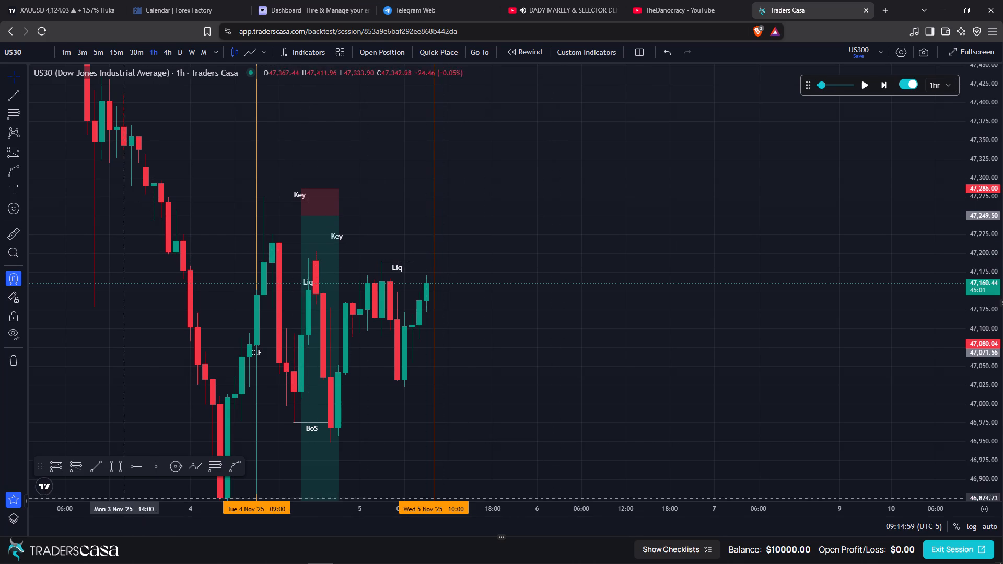
Draw a horizontal trend line at 47,203.46 from the Tue 4 Nov 18:00 high to the morning of Wed 5 Nov.
left_click(97, 463)
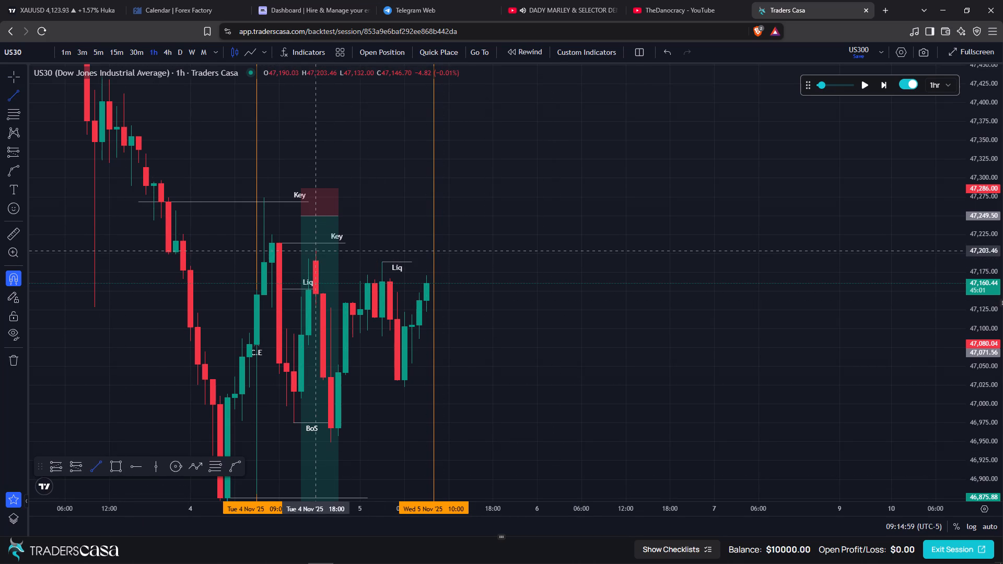
left_click(314, 252)
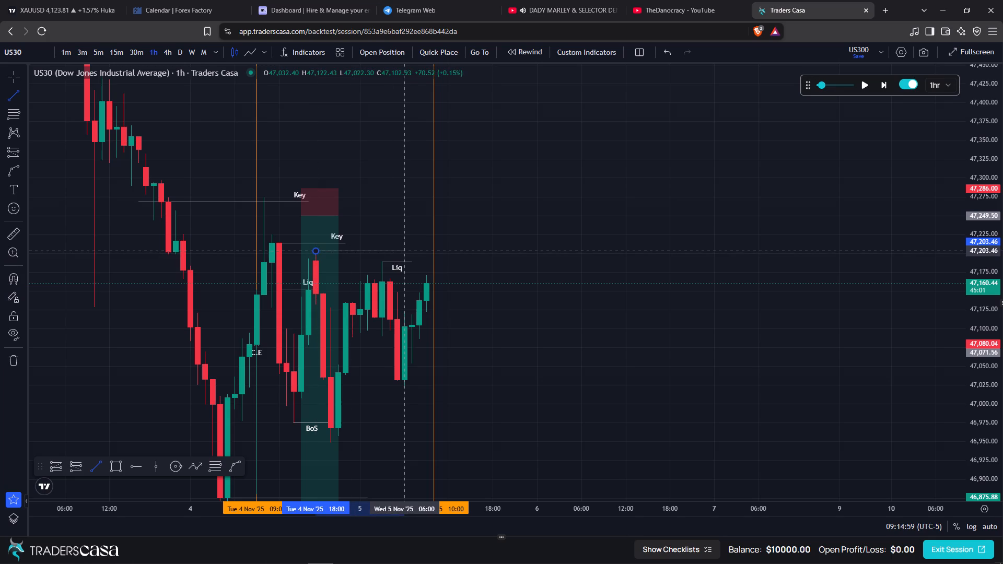
left_click(412, 254, "shift")
left_click(523, 239)
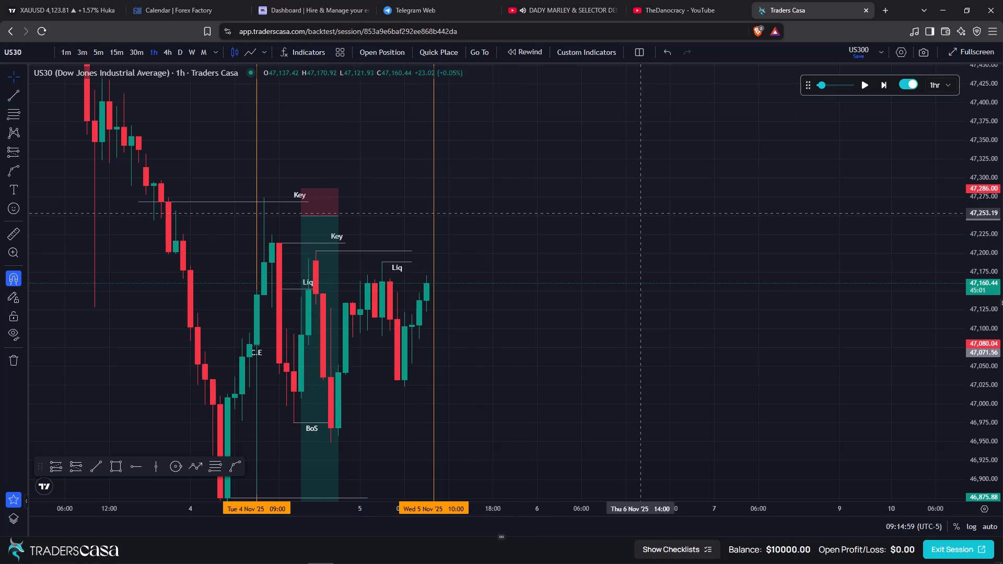
Advance the replay on the 1-hour chart to 09:59:59 on Wed 5 Nov.
left_click(882, 87)
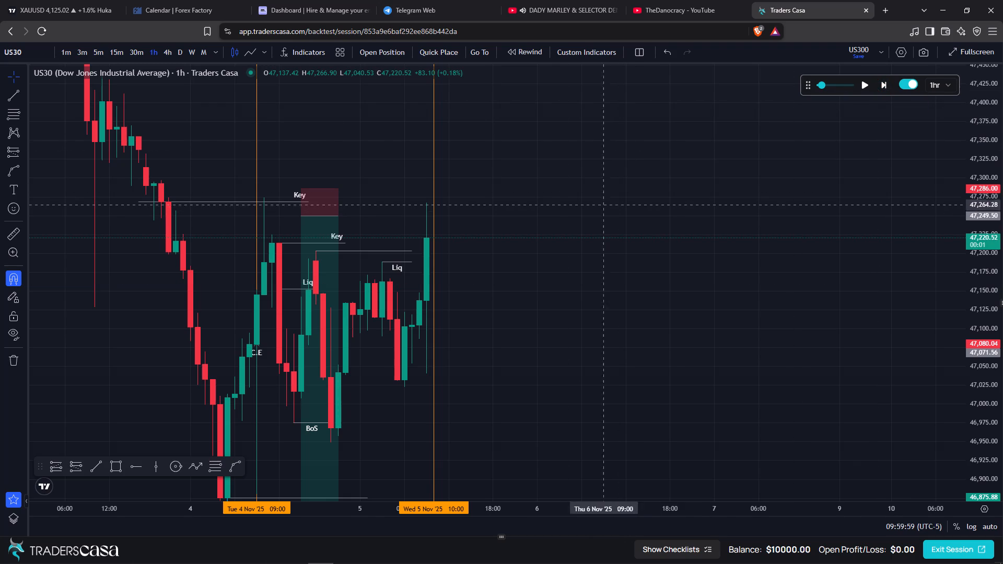
On the 15-minute chart, replace the Wed 5 Nov 10:00 vertical line with a new one at 09:30.
left_click(121, 52)
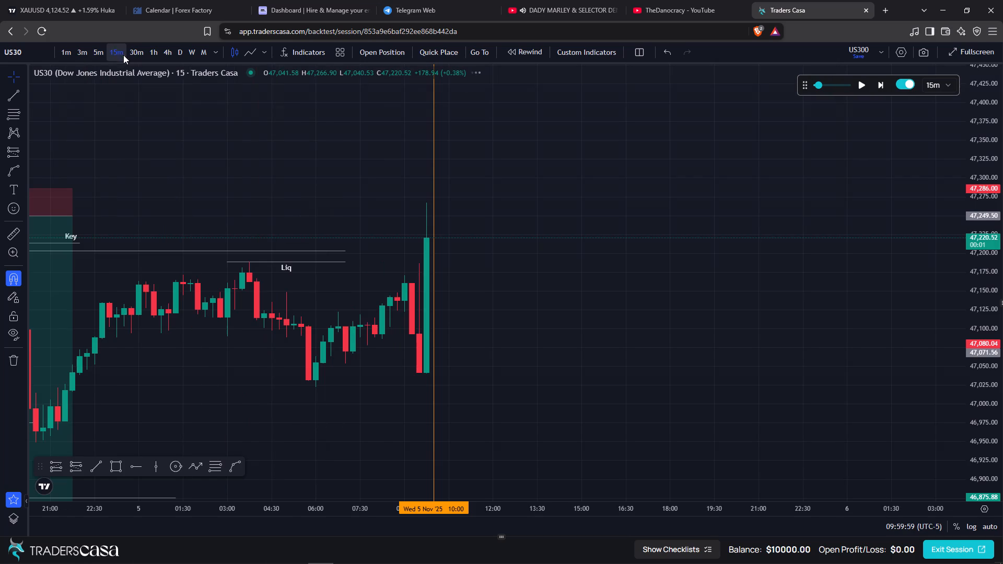
left_click(434, 186)
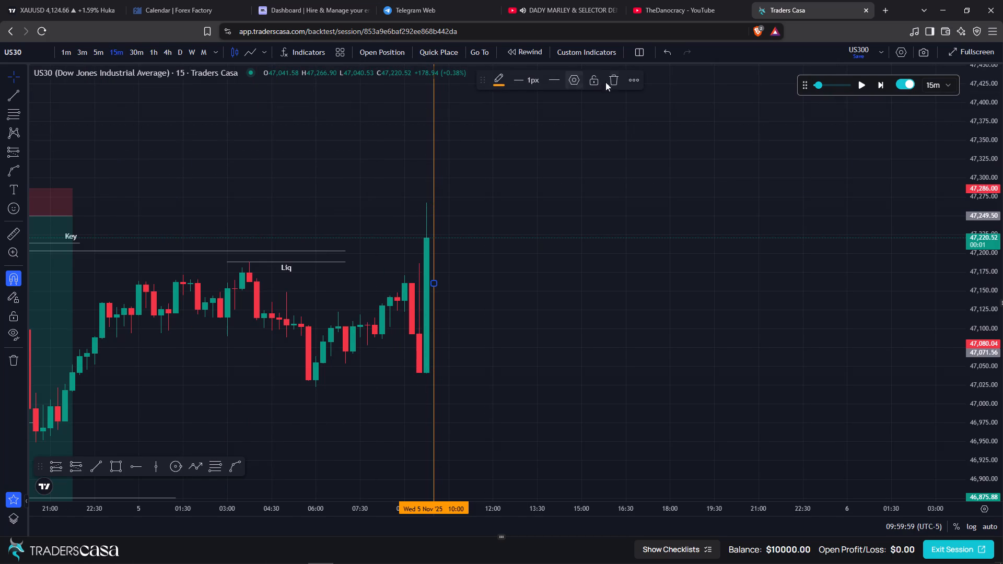
left_click(618, 79)
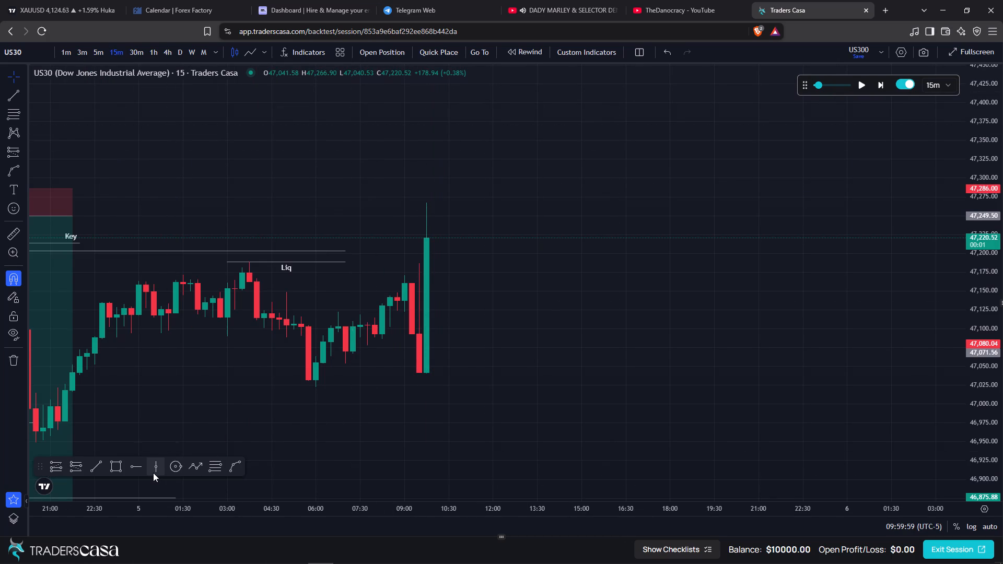
left_click(153, 473)
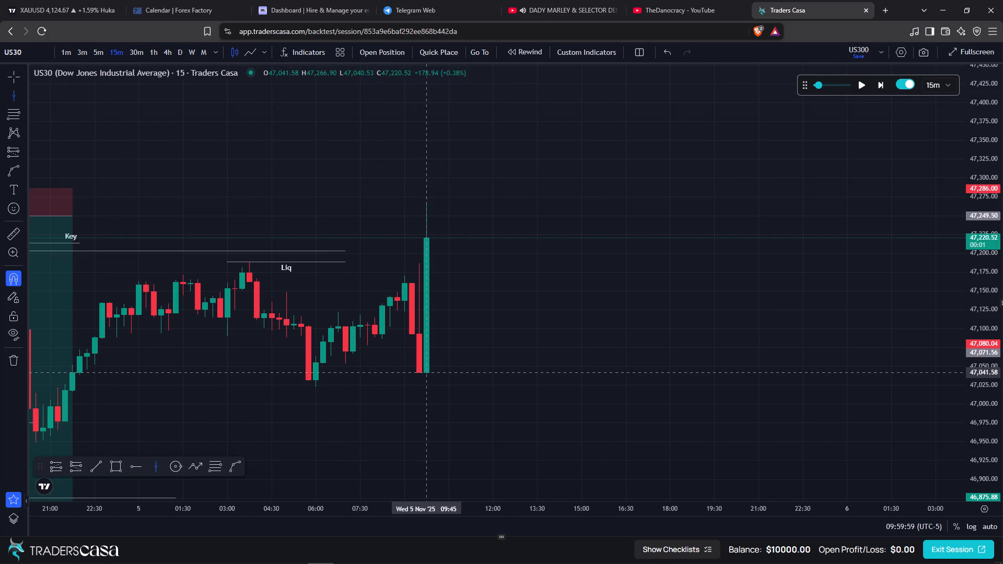
left_click(418, 362)
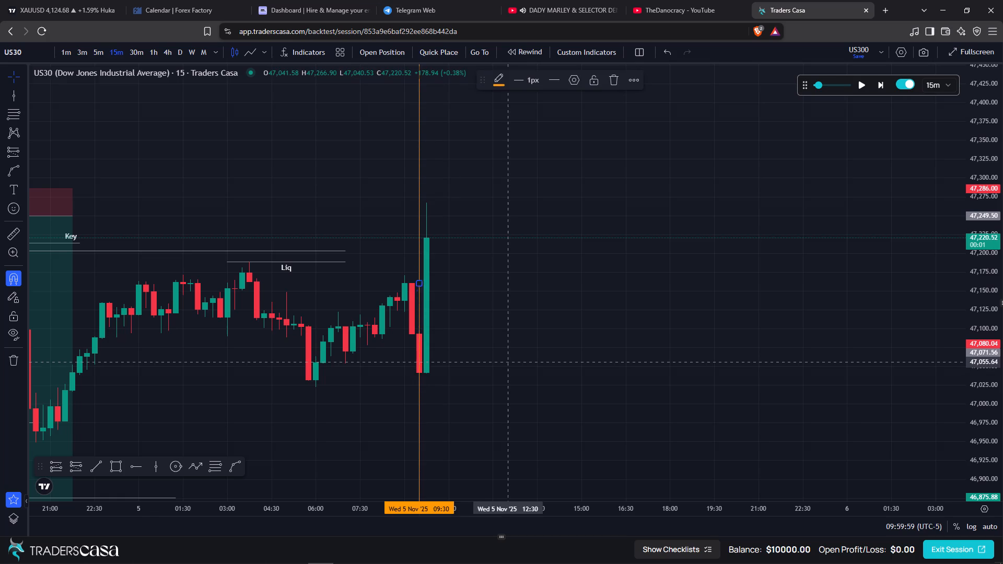
left_click(510, 361)
Advance the replay candle by candle on the 15-minute chart to 11:44:59 on Wed 5 Nov.
scroll(486, 363, "down", 3)
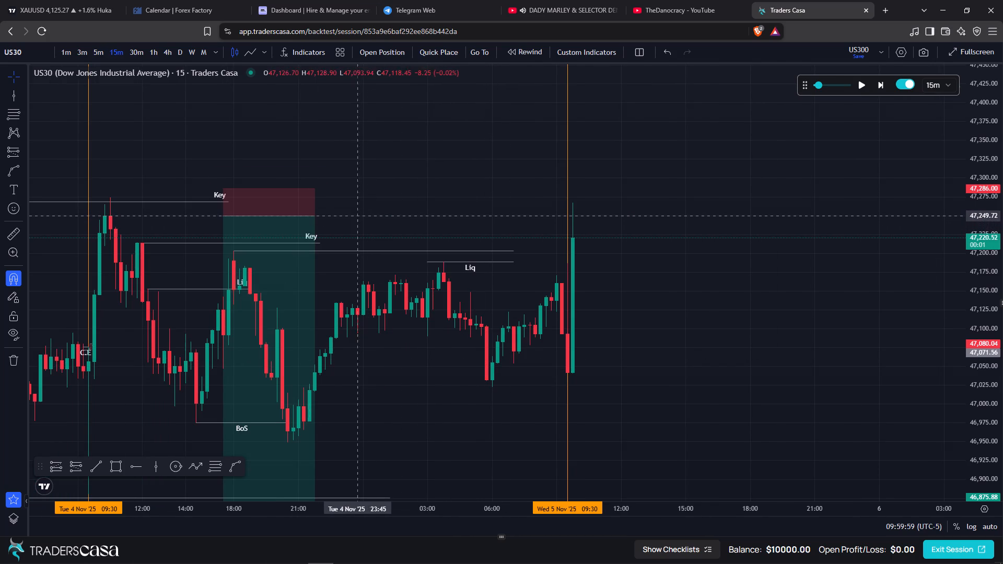
left_click(274, 217)
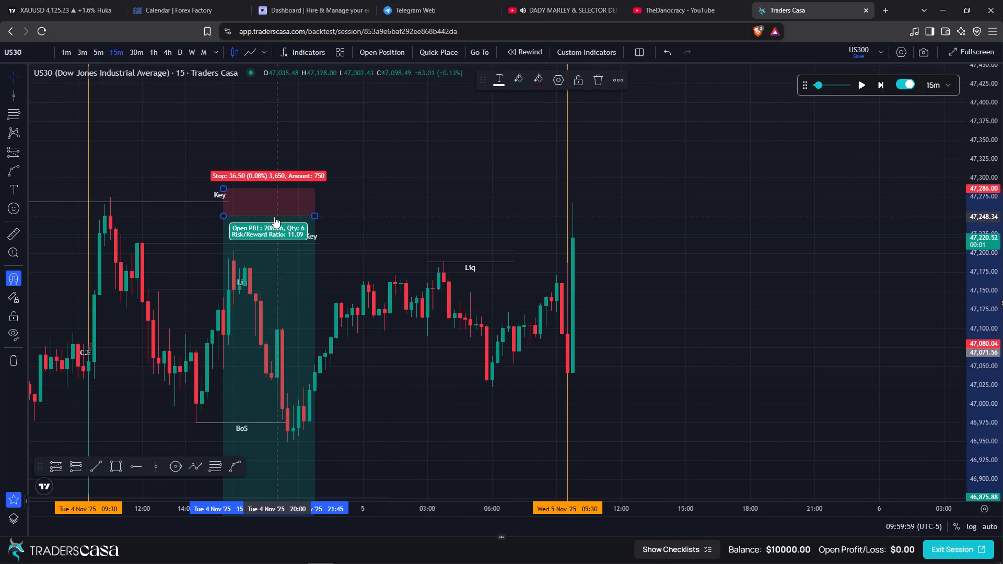
left_click(462, 198)
left_click_drag(700, 347, 637, 326)
left_click(881, 87)
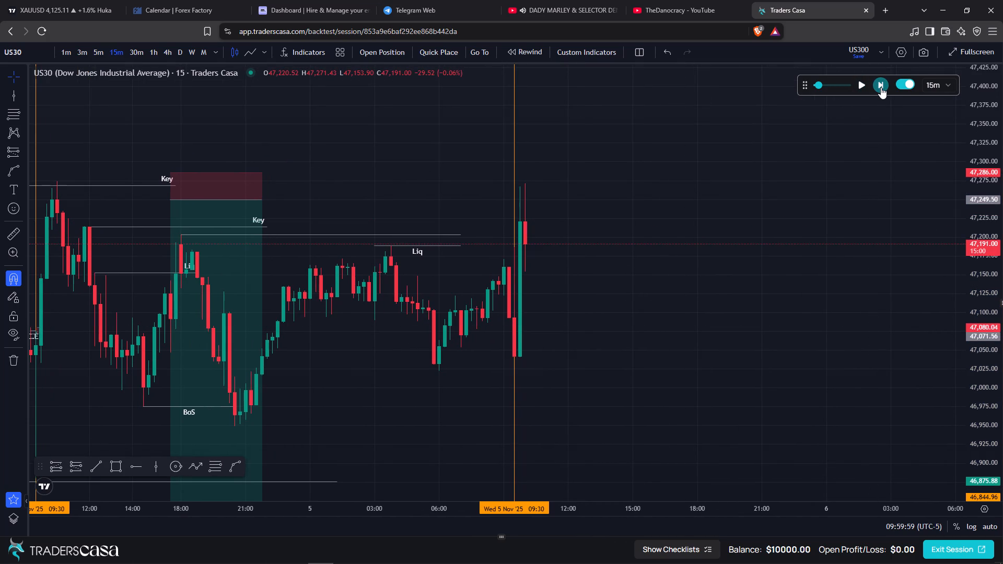
left_click(881, 87)
left_click(881, 87)
left_click(881, 87)
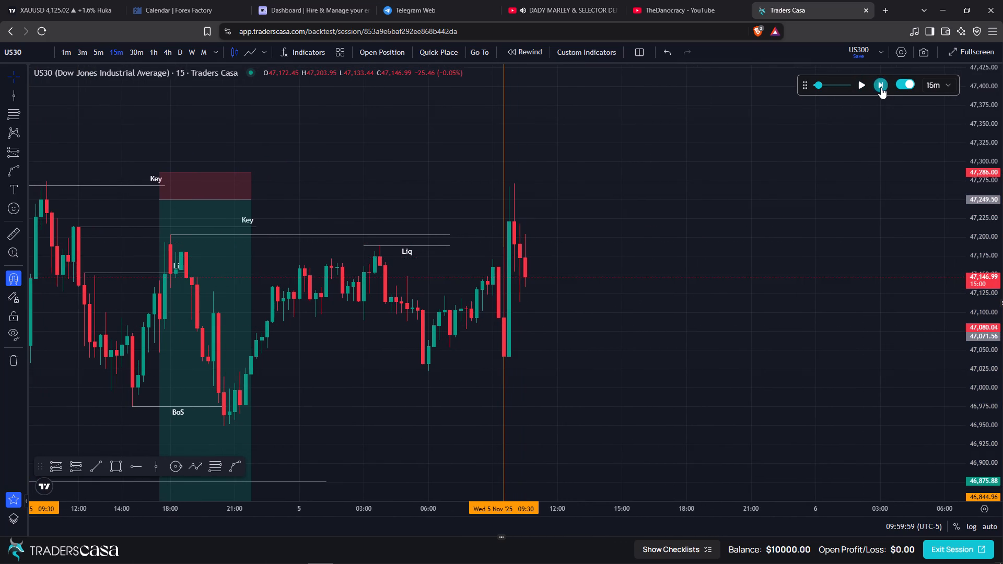
scroll(881, 87, "down", 1)
left_click(881, 87)
left_click(881, 87)
left_click(881, 87)
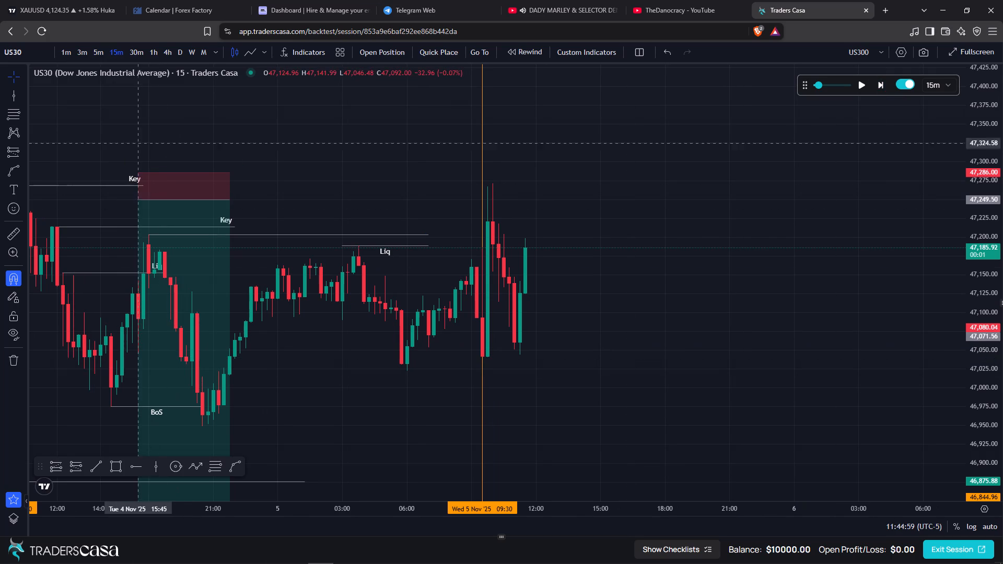
Switch to the 1-hour timeframe and advance the replay to 12:59:59 on Wed 5 Nov.
left_click(132, 52)
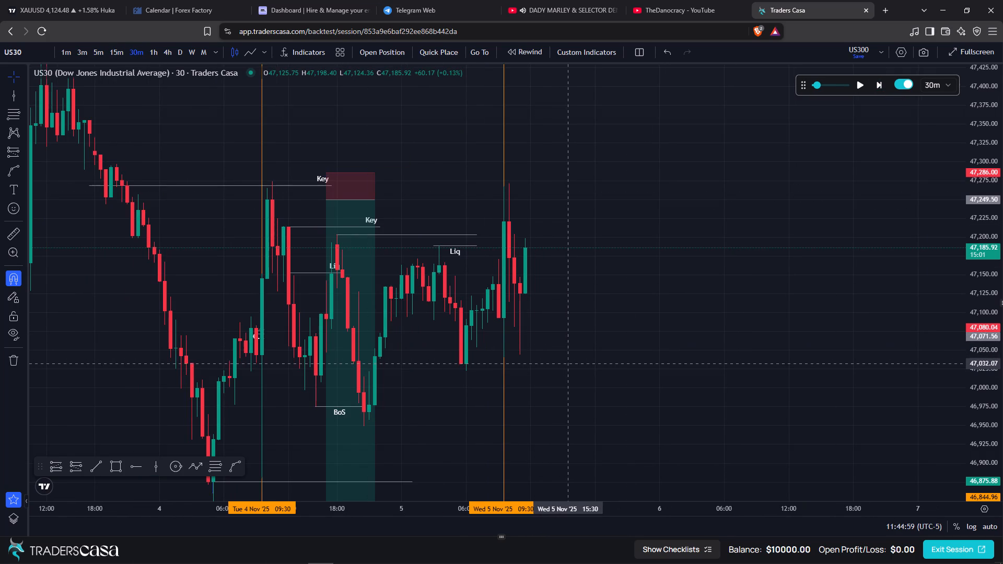
left_click(154, 52)
scroll(634, 365, "up", 5)
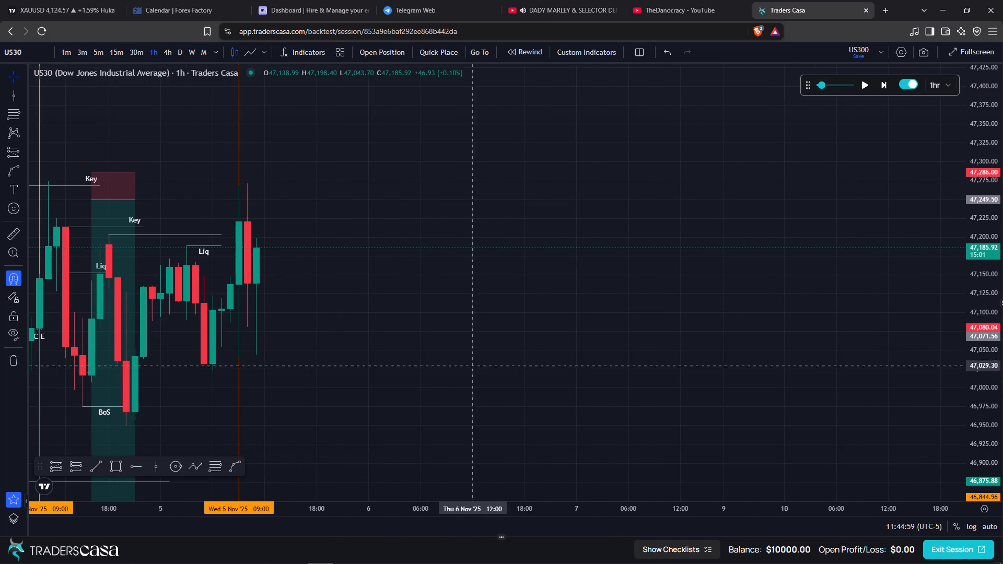
left_click(882, 83)
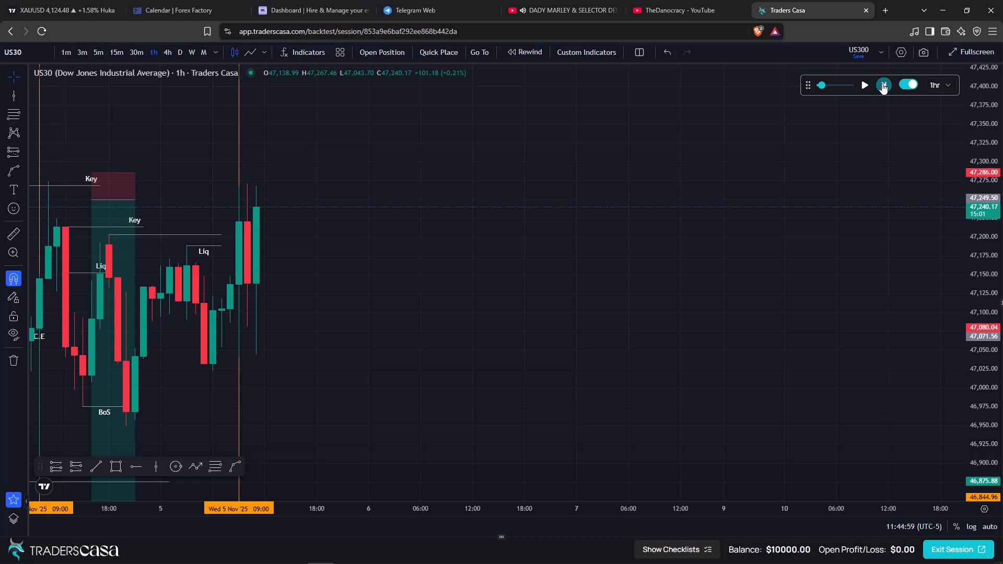
left_click(882, 83)
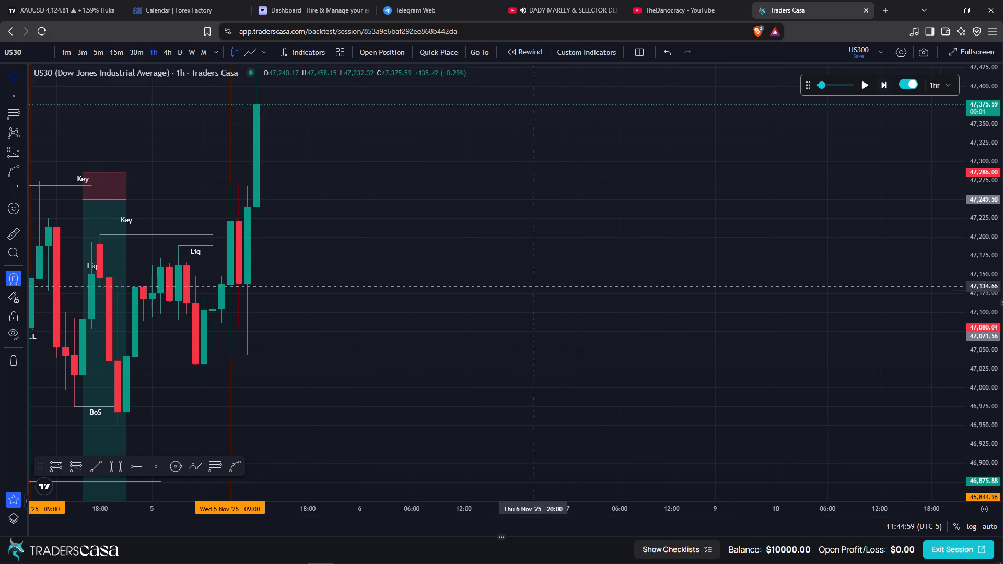
Hide all drawings and examine the clean price action around 4 and 5 Nov on the 1-hour and 4-hour timeframes.
left_click_drag(516, 292, 794, 274)
left_click_drag(988, 206, 985, 244)
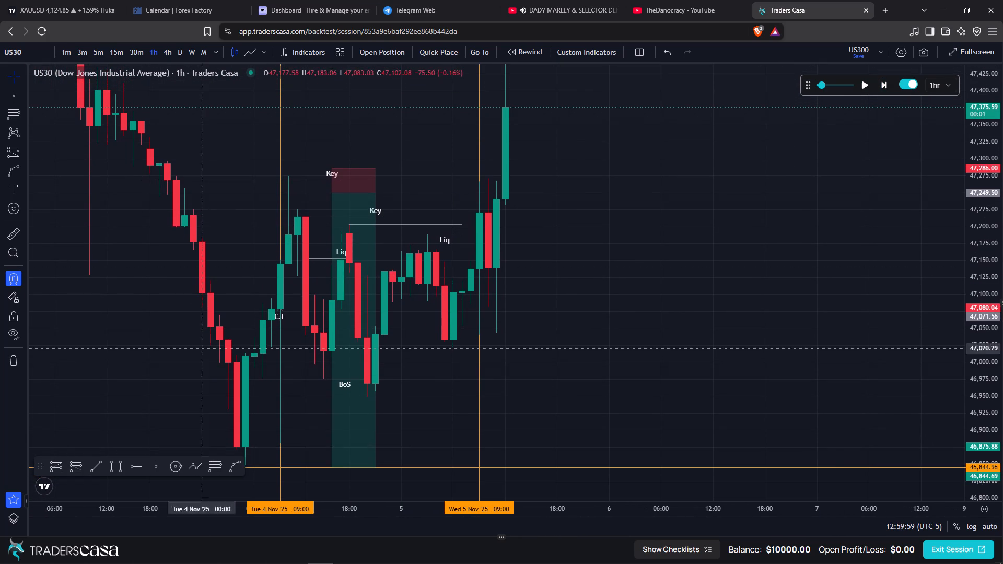
left_click(8, 330)
left_click_drag(657, 326, 650, 296)
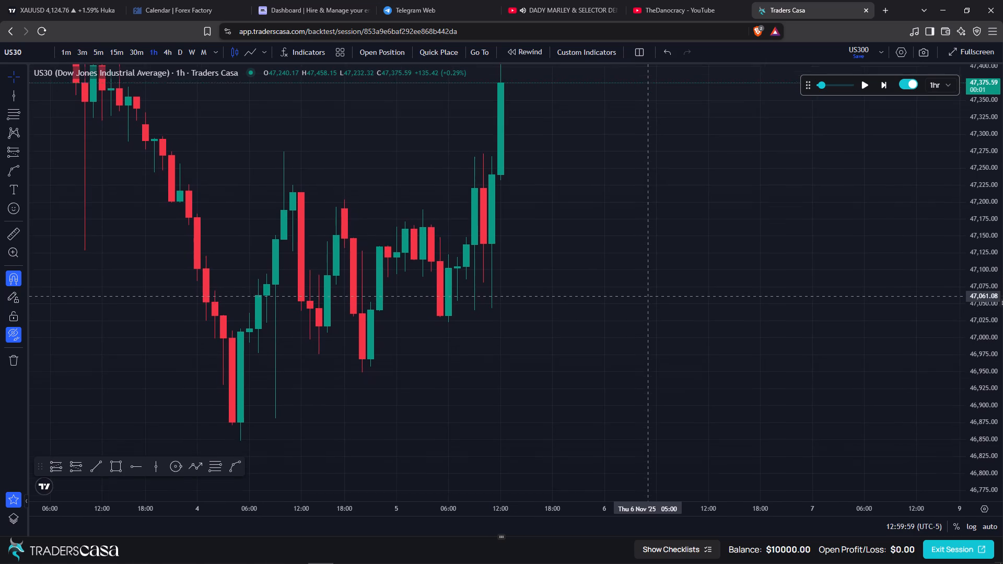
left_click_drag(650, 296, 653, 290)
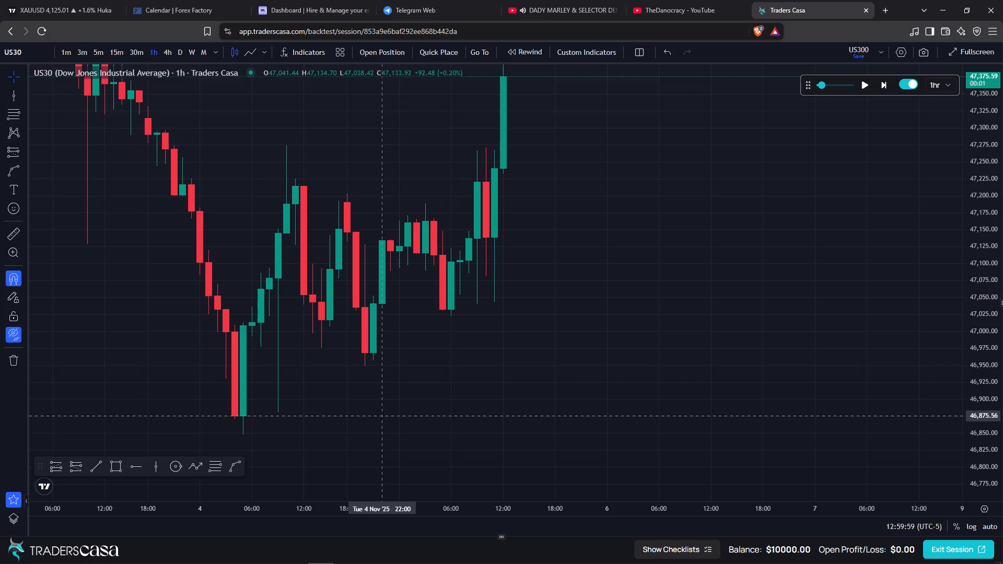
left_click(165, 47)
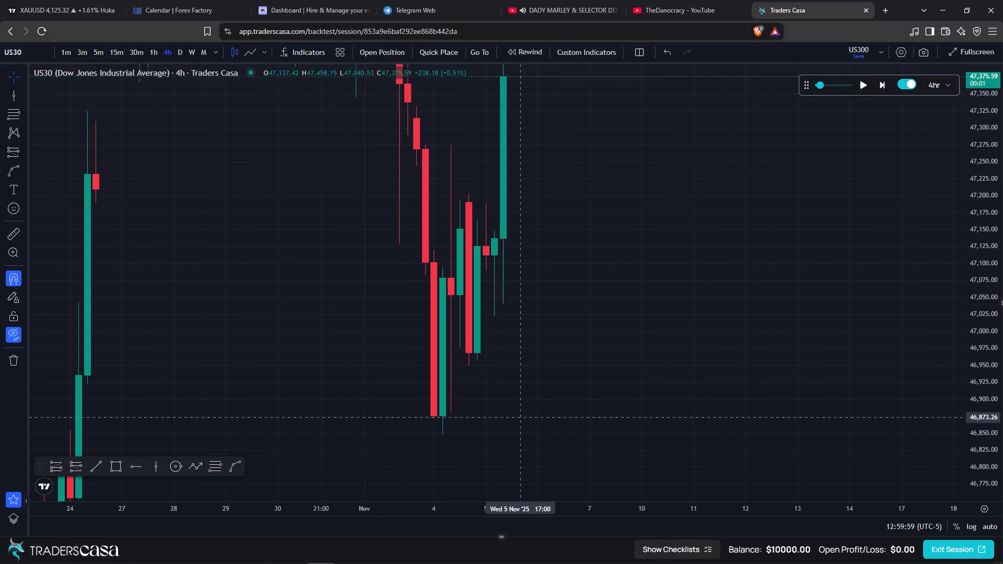
left_click_drag(517, 416, 517, 391)
left_click_drag(977, 156, 996, 374)
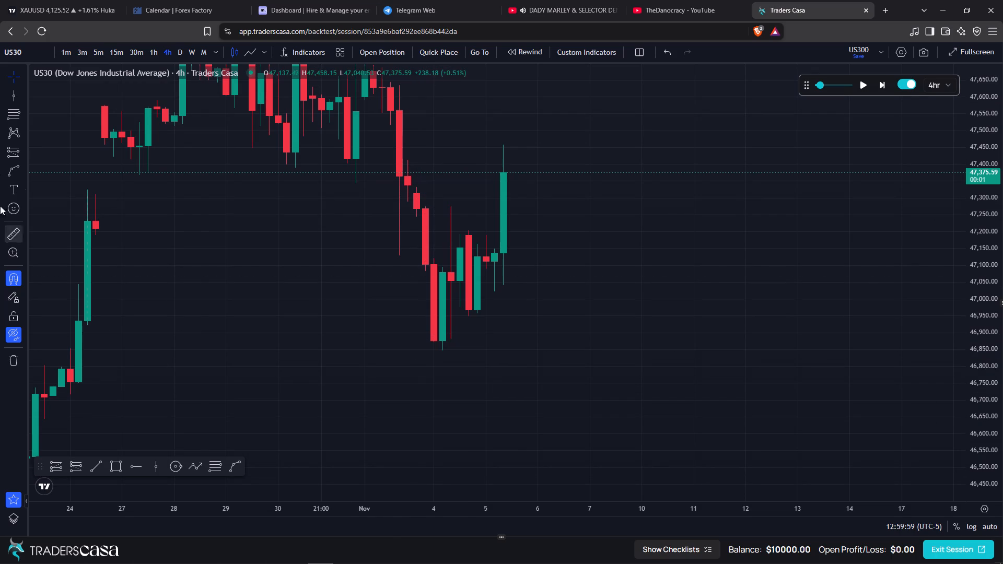
Switch to TradingView, open the US30 chart on the daily timeframe and find the late-2025 price history.
left_click(54, 0)
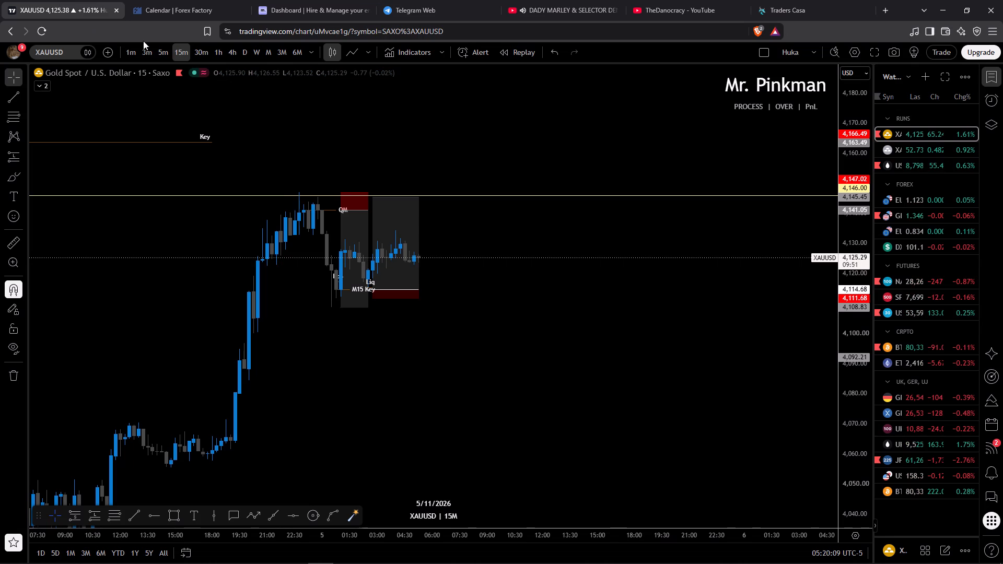
left_click(912, 313)
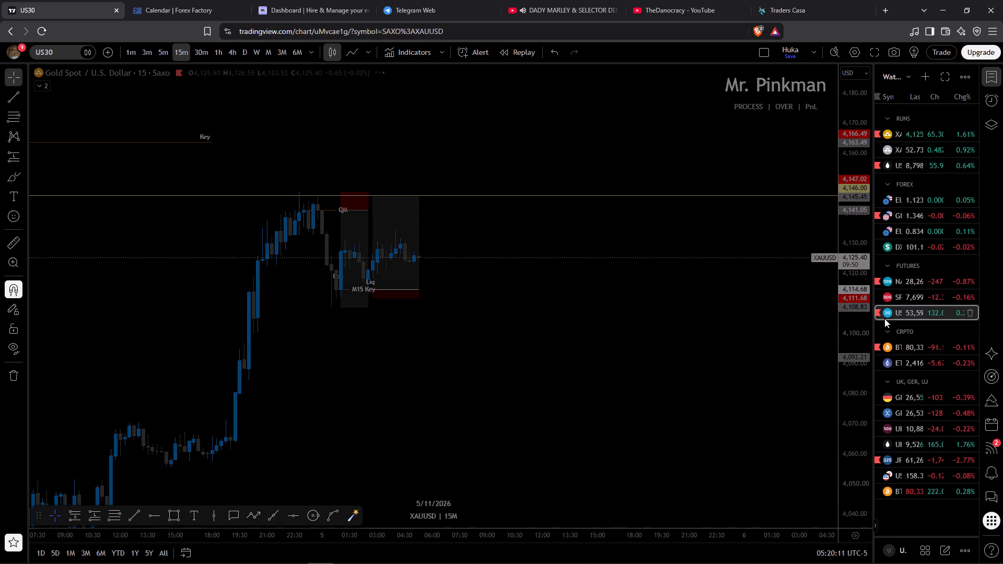
scroll(393, 326, "down", 6)
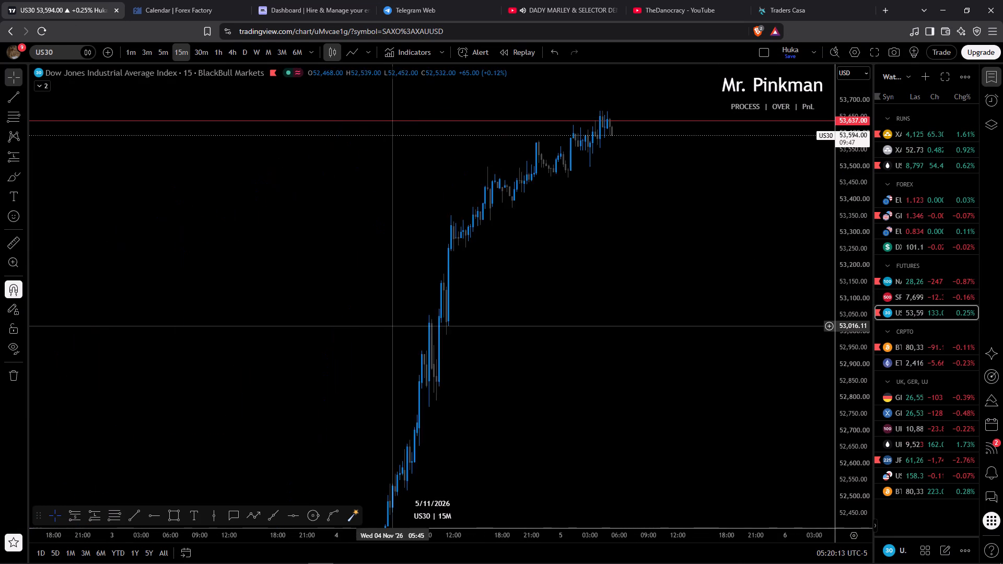
scroll(393, 326, "down", 7)
left_click(241, 52)
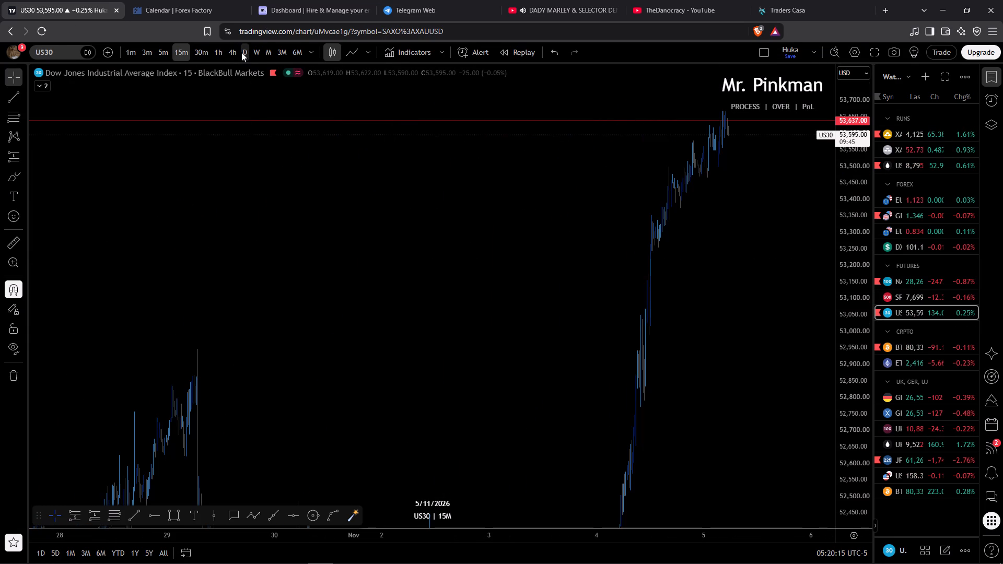
left_click_drag(854, 158, 855, 415)
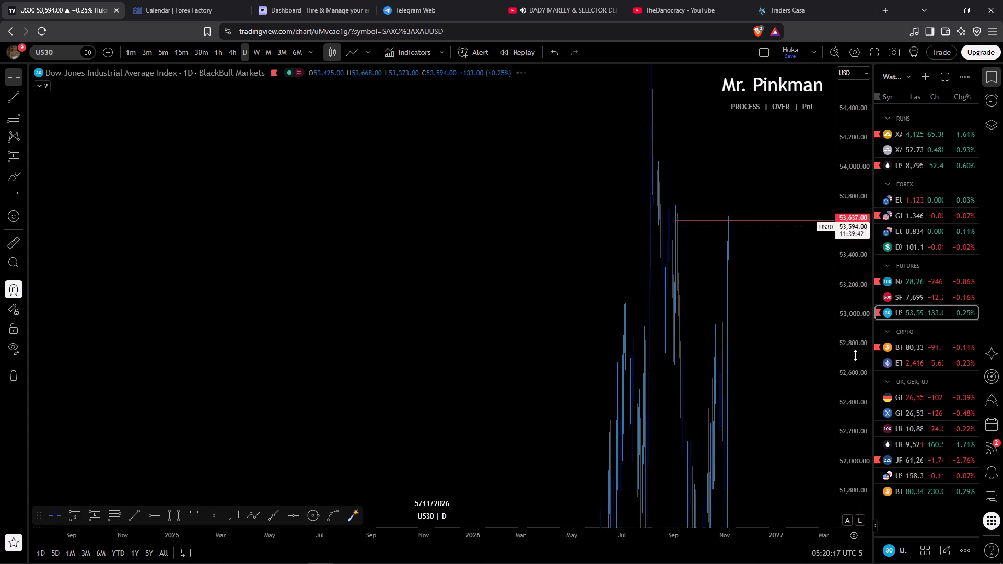
left_click_drag(857, 281, 853, 434)
left_click_drag(849, 333, 850, 451)
left_click_drag(846, 365, 852, 437)
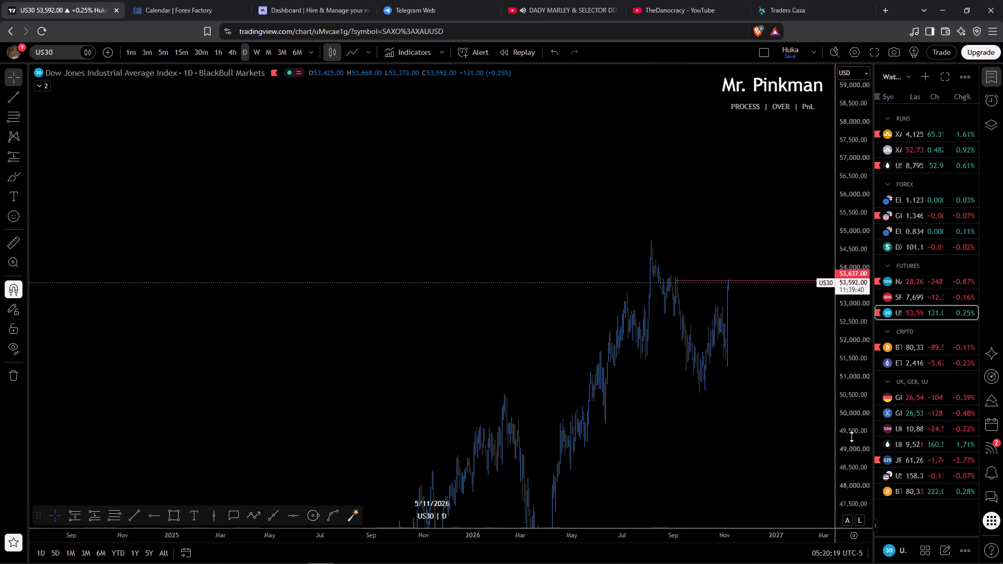
left_click_drag(852, 437, 852, 463)
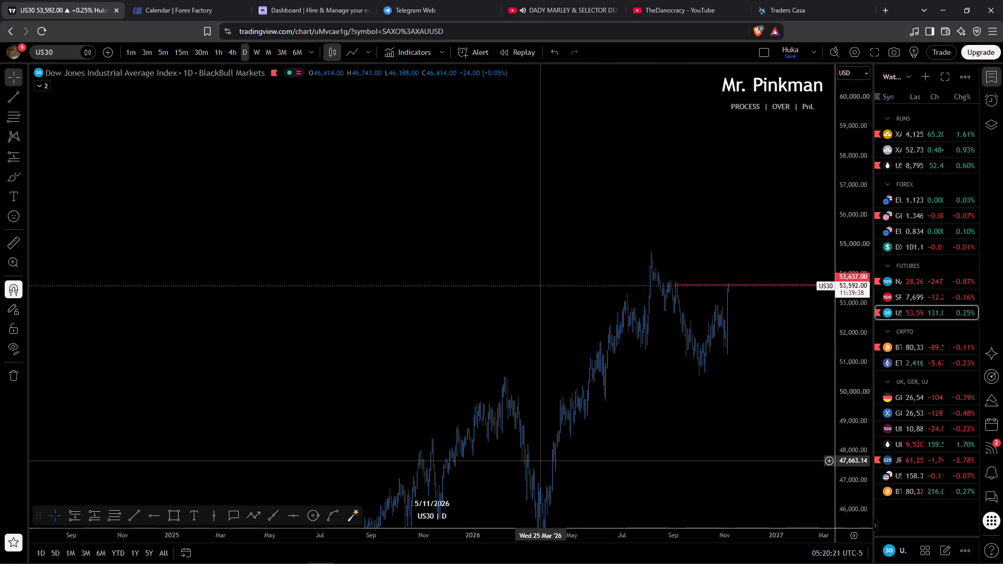
left_click_drag(506, 455, 636, 126)
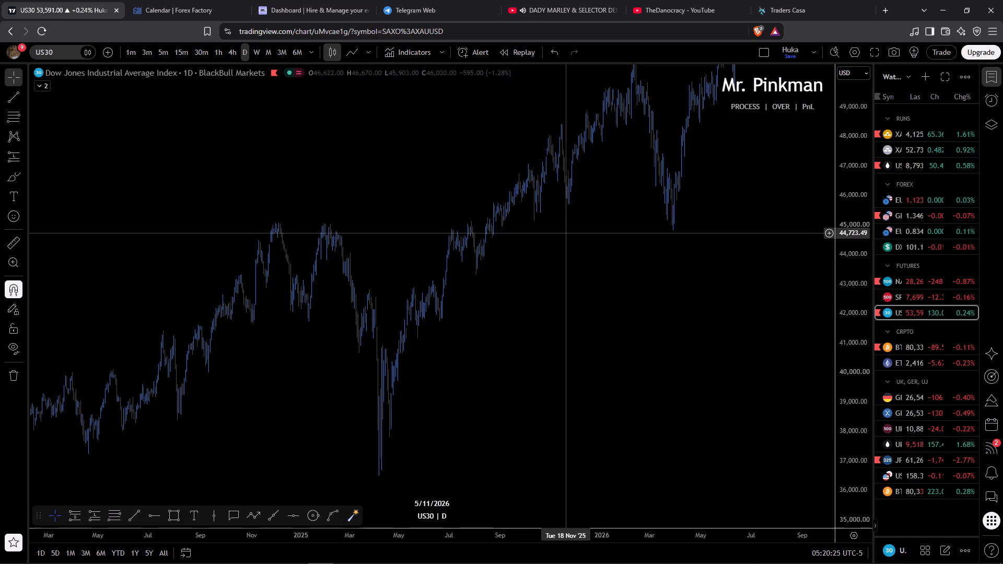
scroll(561, 239, "up", 4)
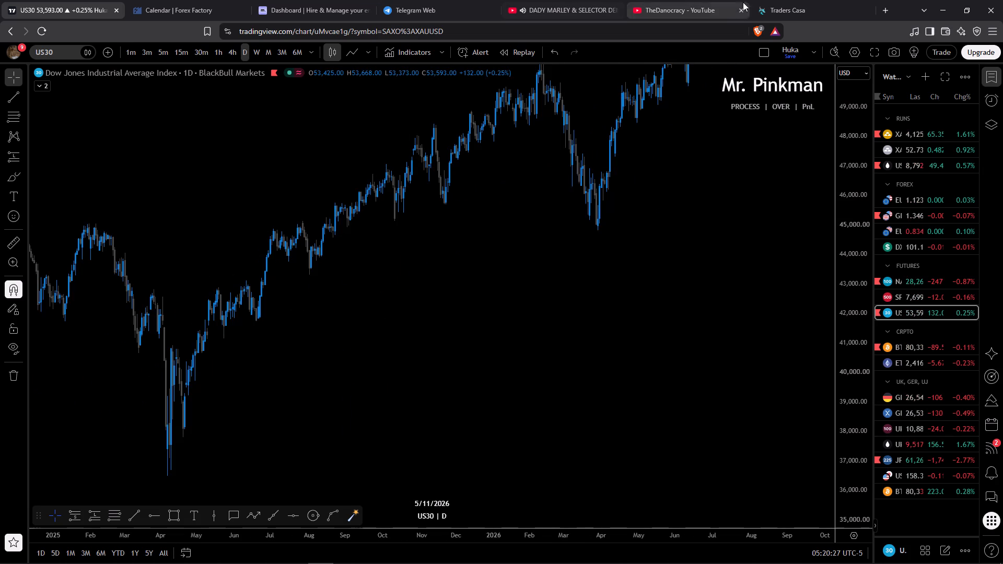
Set the TradingView US30 chart to 4-hour and place a vertical line at Tue 4 Nov '25 02:00, checking the date against Traders Casa.
left_click(779, 1)
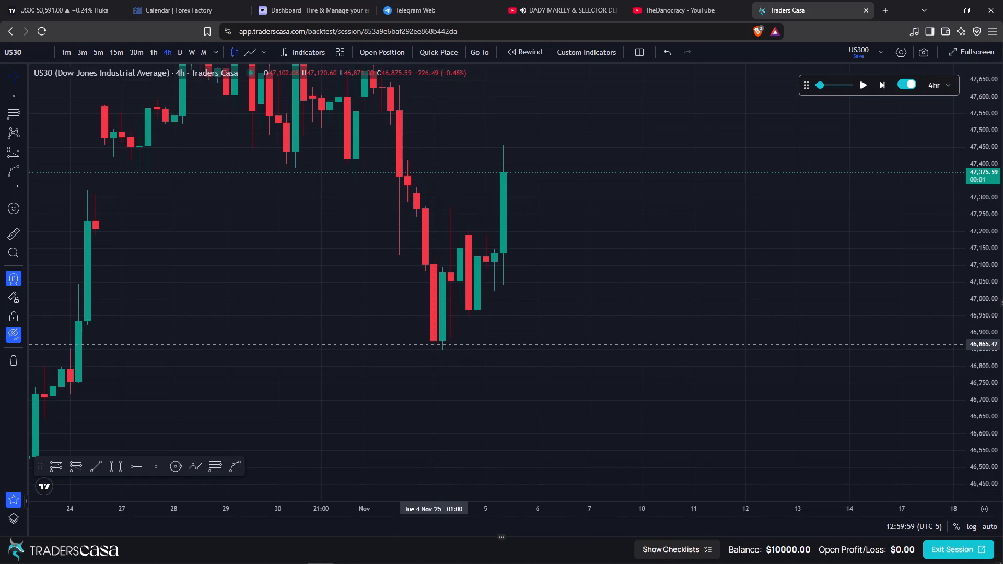
left_click(51, 2)
left_click(237, 55)
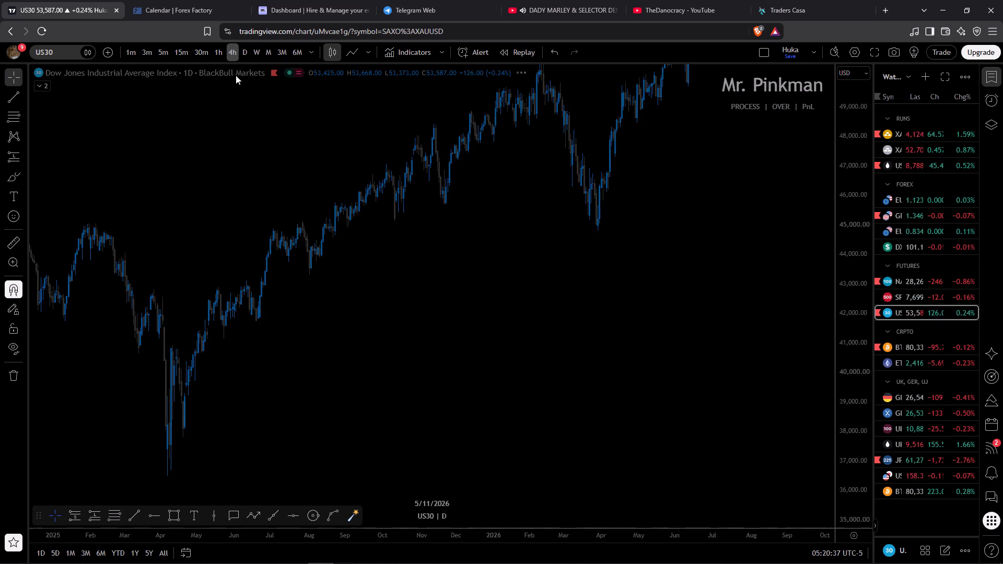
scroll(437, 301, "down", 12)
scroll(437, 301, "up", 1)
scroll(437, 301, "down", 1)
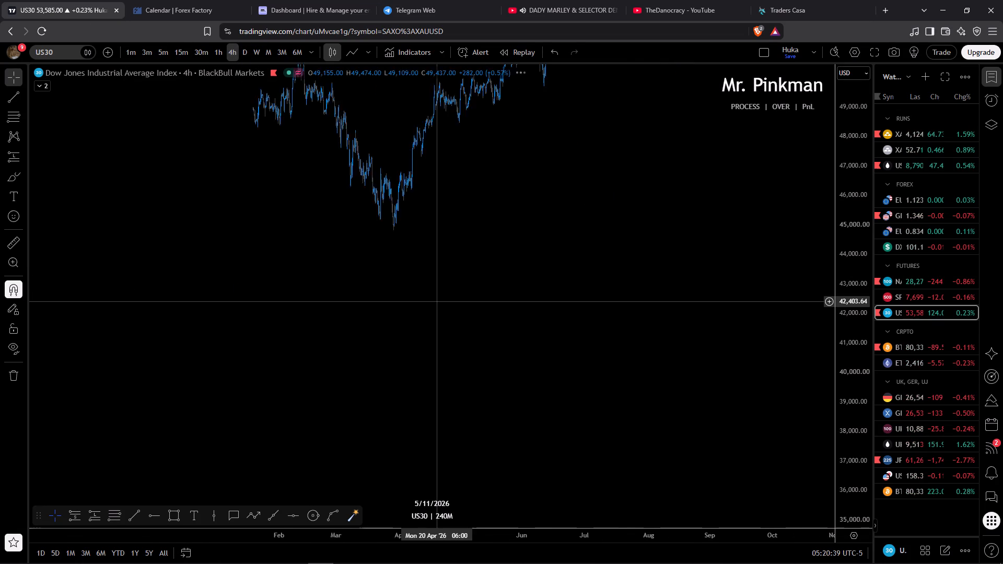
scroll(437, 301, "down", 9)
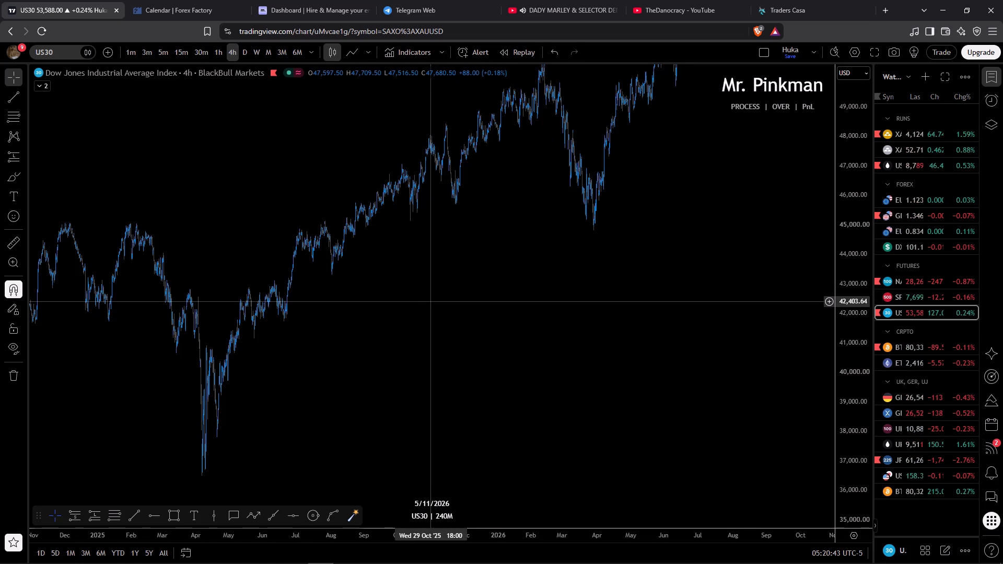
left_click(213, 515)
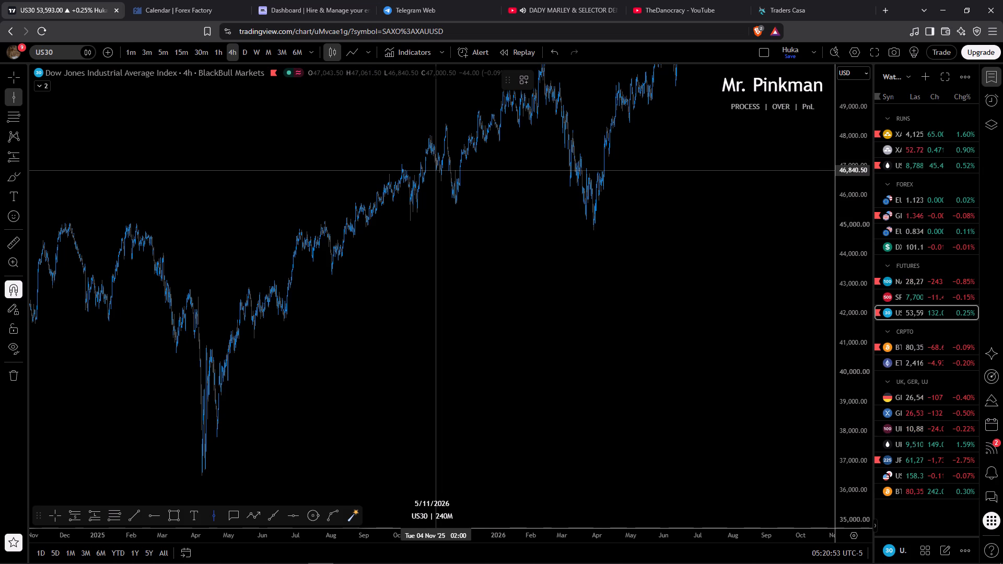
left_click(436, 343)
left_click(499, 323)
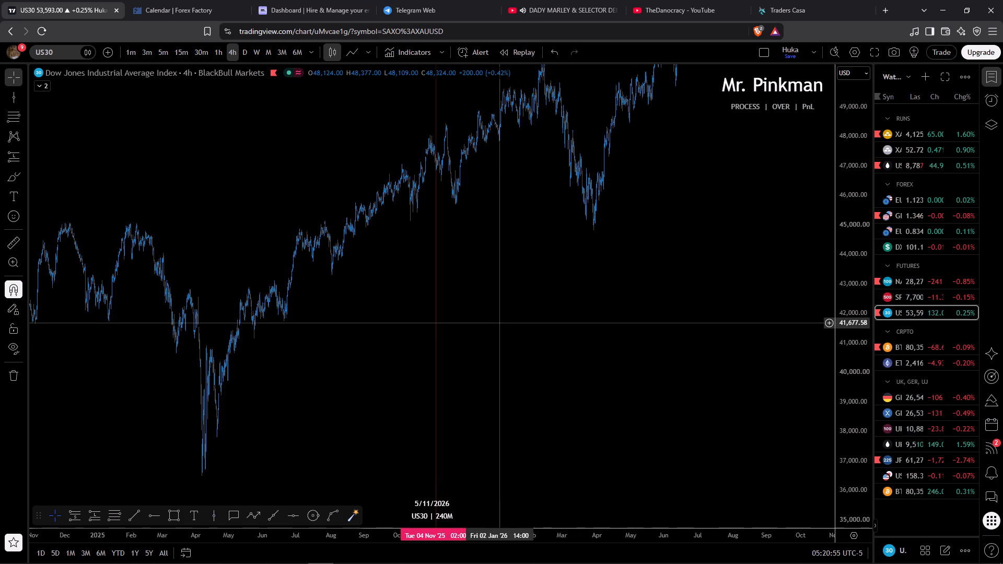
Hide the watchlist and examine the 4-hour US30 price action around the 4 Nov 2025 vertical line.
scroll(480, 265, "up", 4)
scroll(419, 263, "up", 4)
left_click_drag(198, 209, 507, 379)
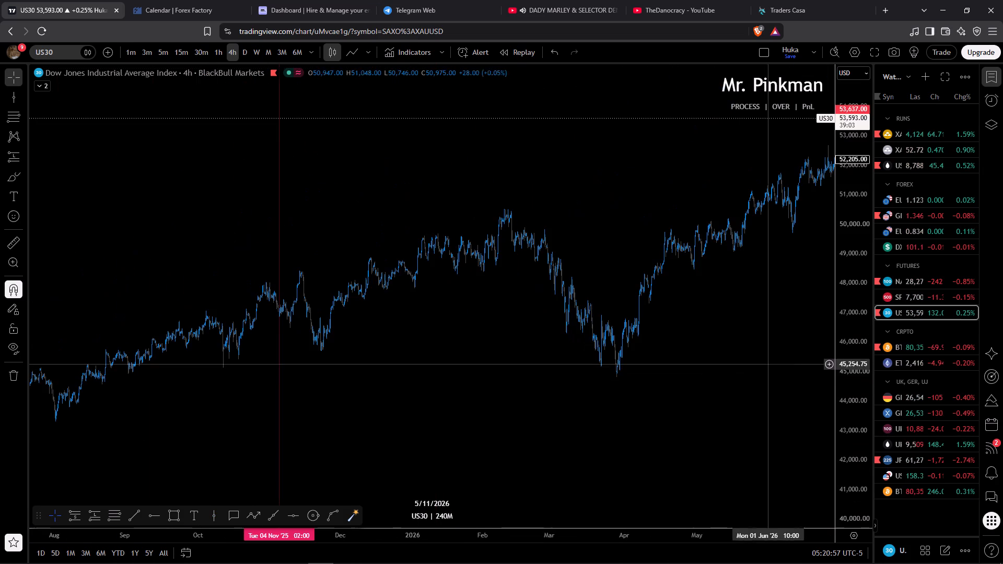
left_click_drag(852, 405, 839, 239)
scroll(366, 377, "up", 2)
left_click_drag(217, 382, 567, 372)
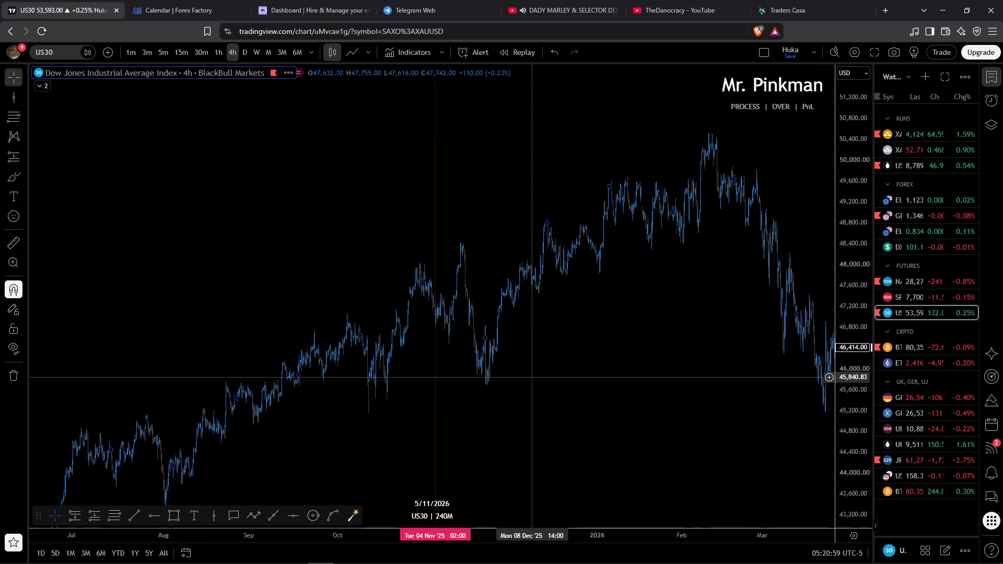
left_click_drag(567, 372, 590, 369)
scroll(590, 369, "up", 4)
left_click(993, 69)
scroll(716, 319, "up", 3)
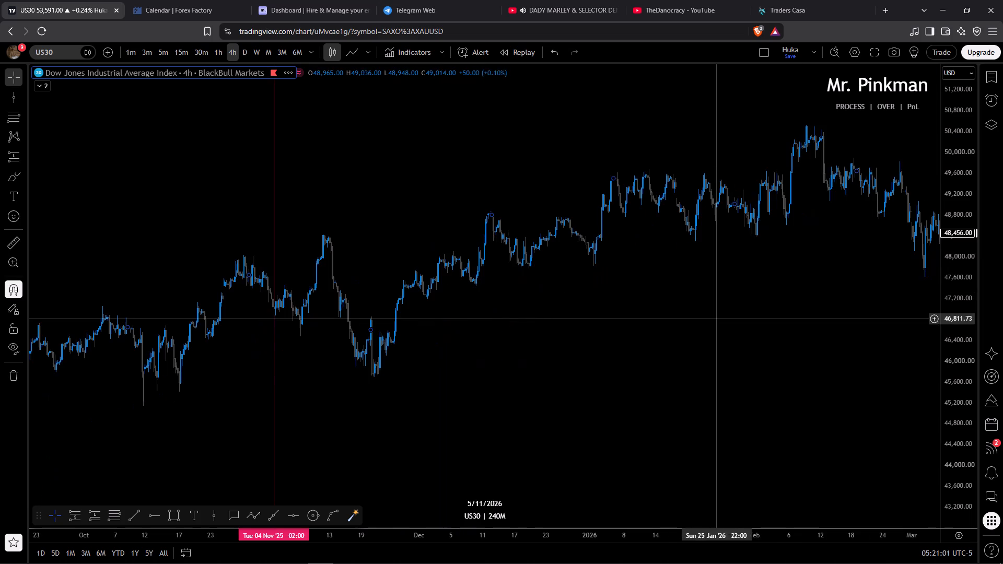
left_click_drag(965, 441, 943, 241)
scroll(617, 347, "up", 4)
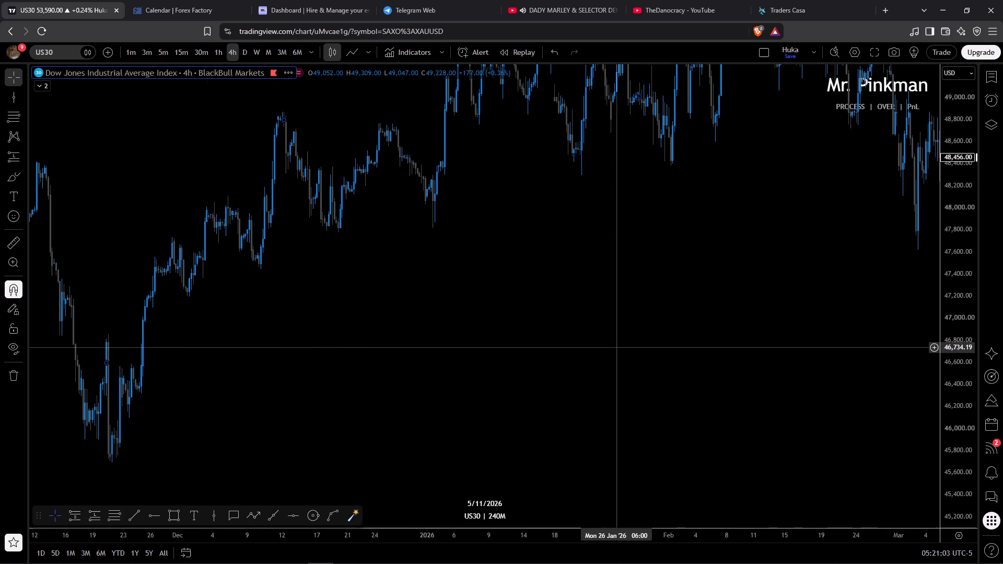
left_click_drag(236, 410, 699, 315)
scroll(678, 313, "up", 3)
left_click_drag(356, 295, 436, 323)
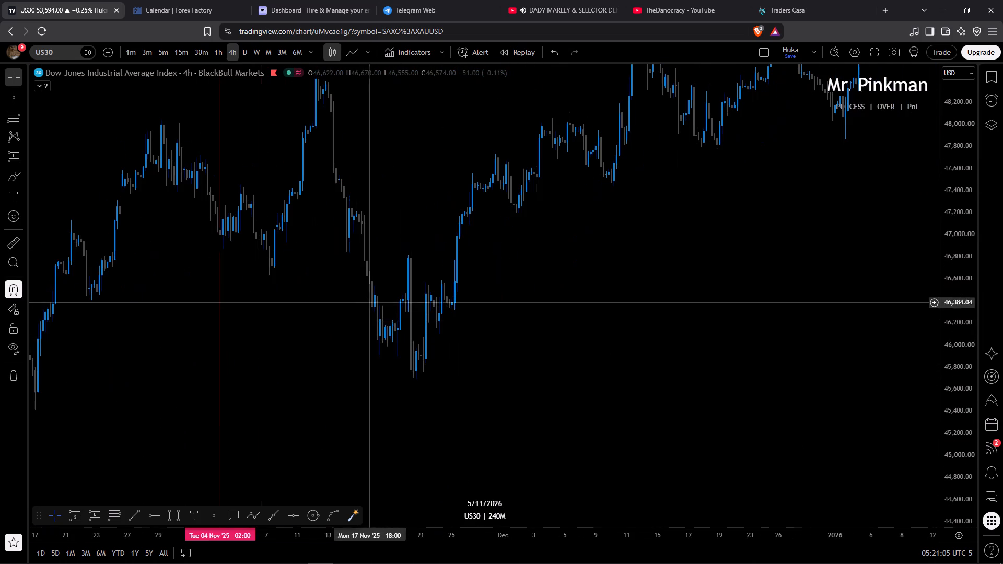
left_click_drag(436, 323, 547, 379)
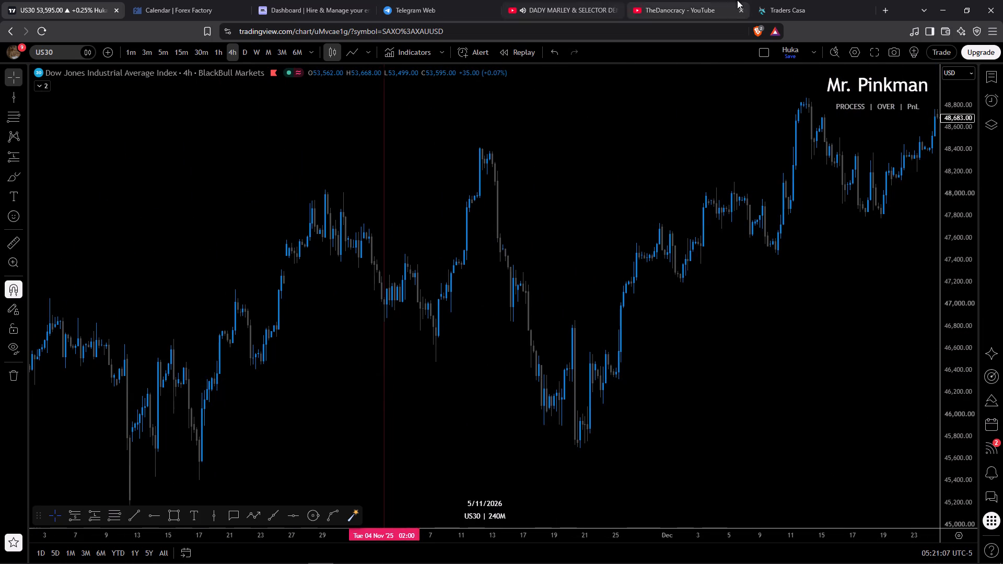
Compare the US30 4-hour price action around 4 Nov 2025 between the TradingView chart and the Traders Casa replay, including its daily view.
left_click(803, 0)
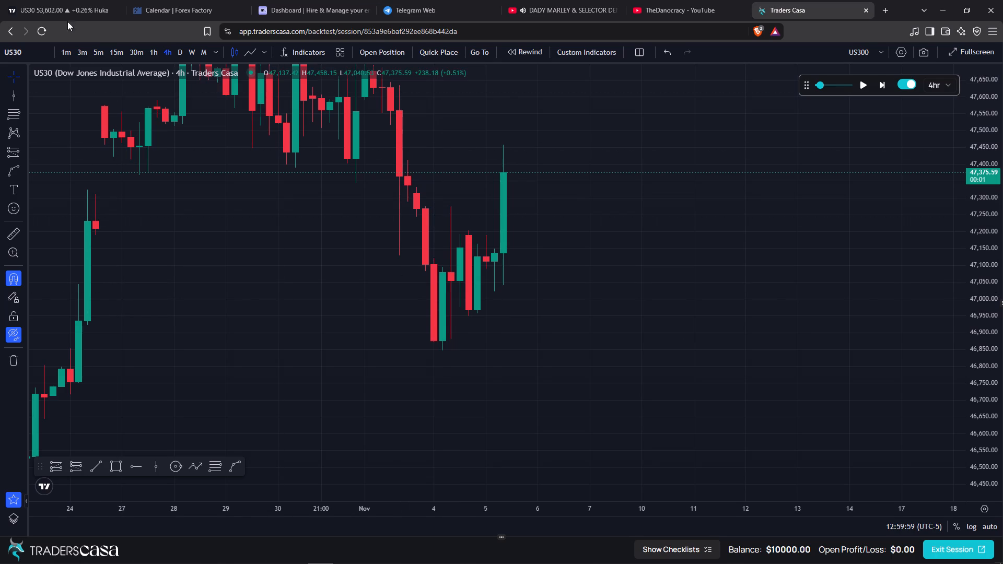
left_click(62, 3)
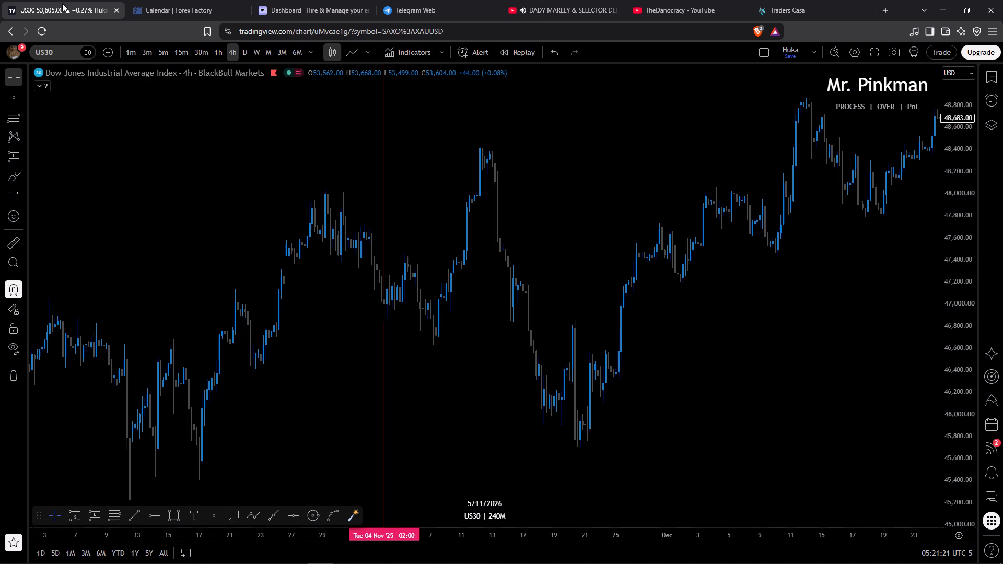
scroll(454, 308, "up", 5)
left_click_drag(207, 346, 379, 350)
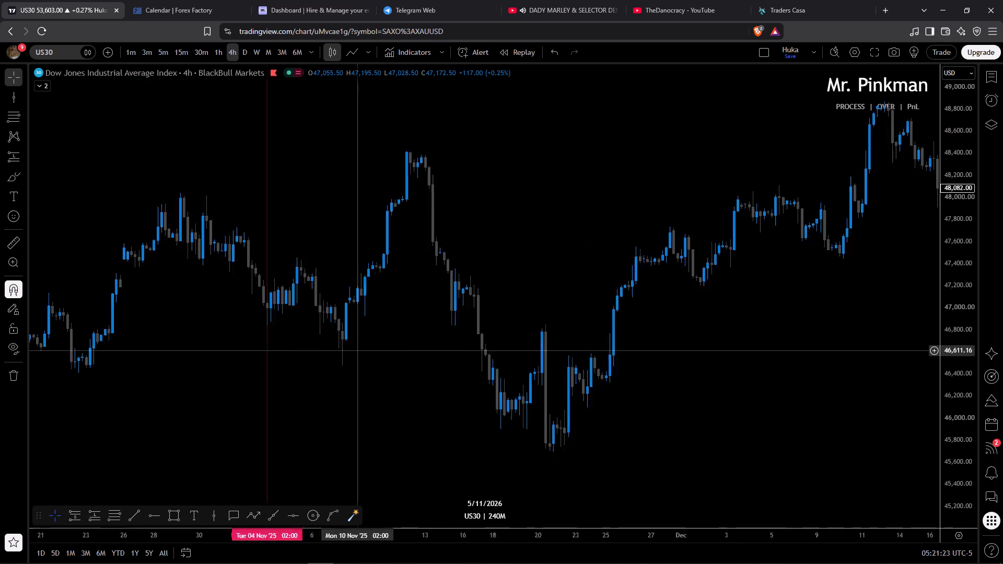
left_click_drag(379, 350, 464, 350)
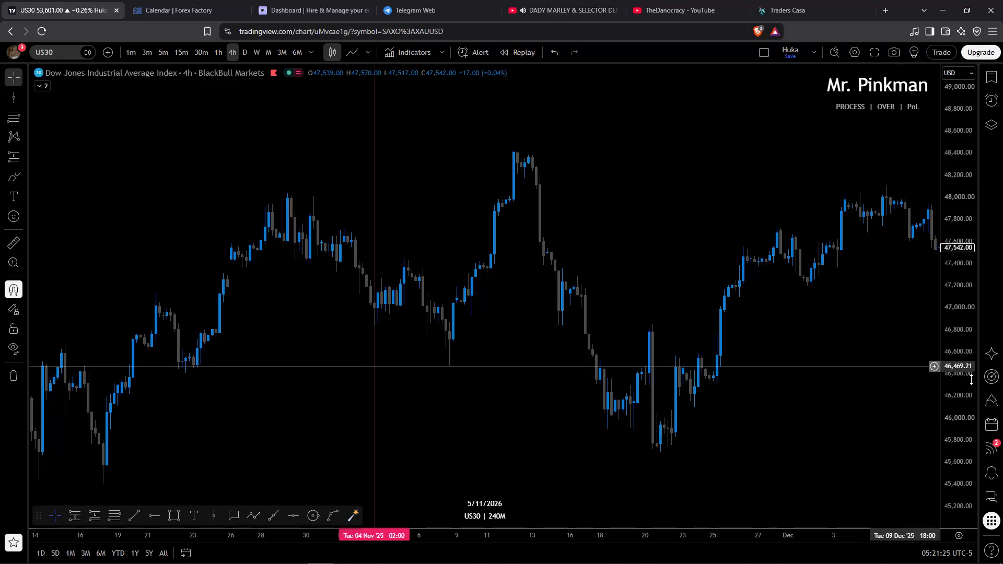
left_click_drag(964, 406, 957, 236)
left_click(831, 0)
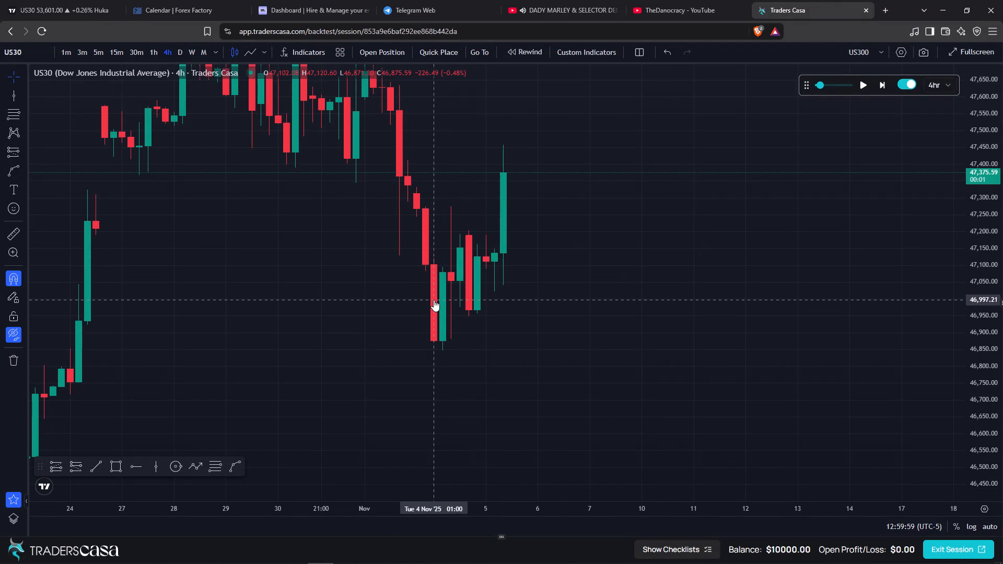
left_click(182, 54)
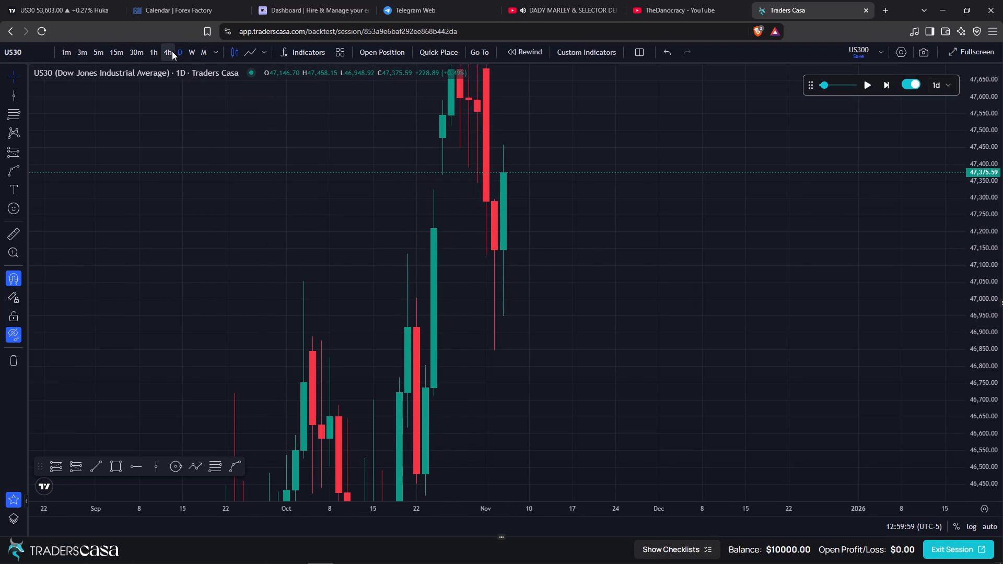
left_click(172, 51)
left_click(19, 2)
left_click_drag(468, 340, 498, 318)
left_click(795, 0)
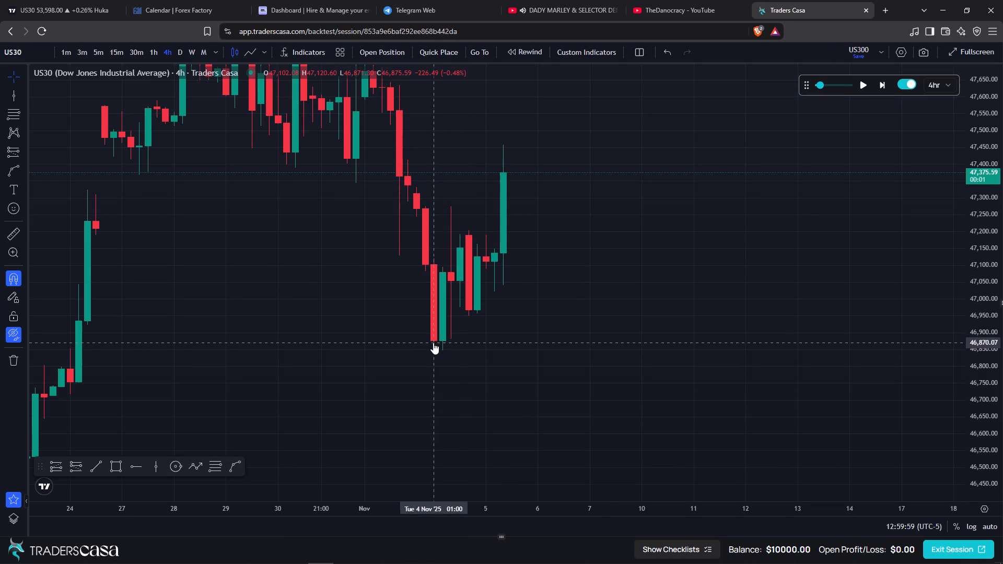
left_click(70, 0)
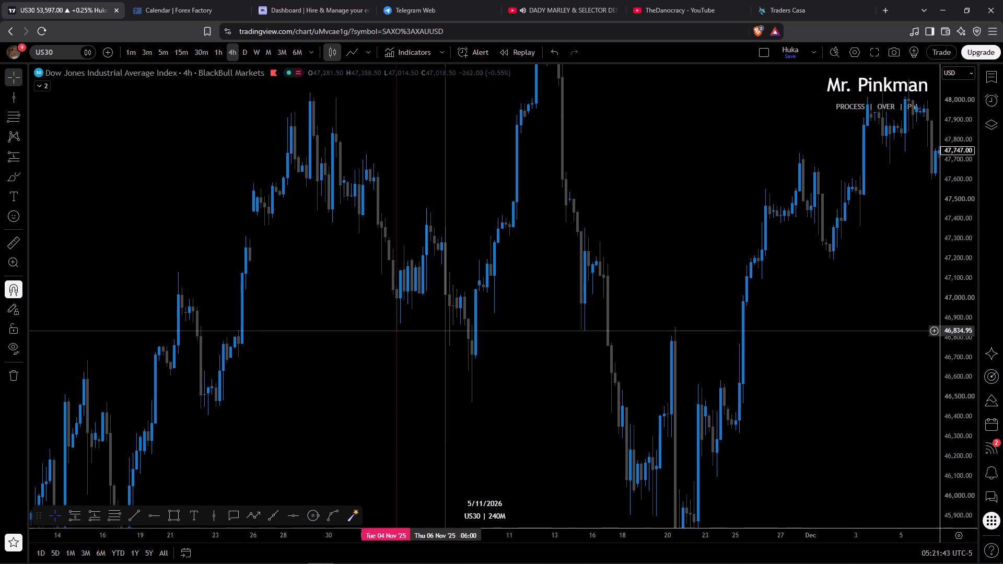
Examine the US30 4-hour candles just before and after the 4 Nov 2025 vertical line in TradingView.
left_click_drag(508, 402, 607, 369)
scroll(607, 369, "up", 1)
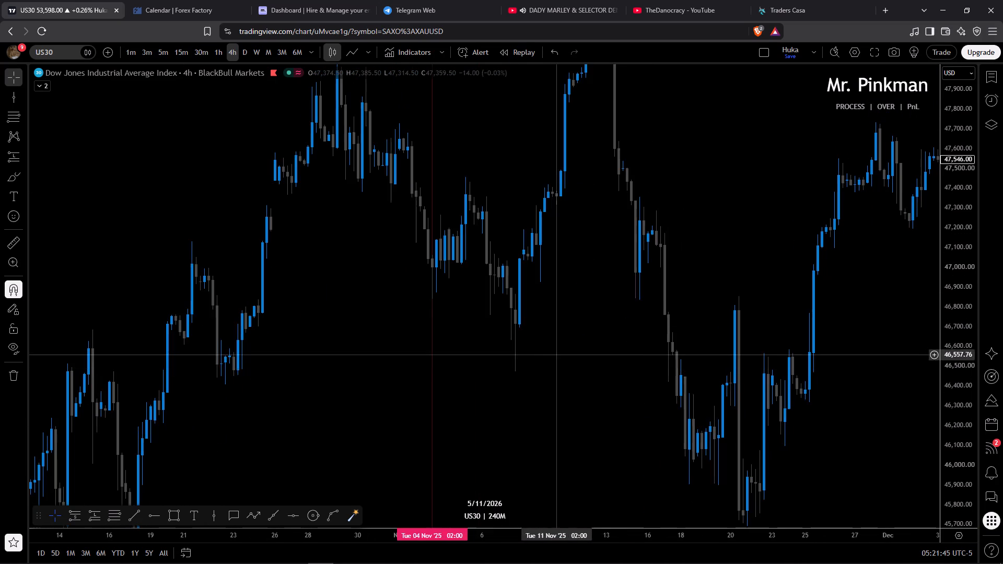
scroll(552, 352, "up", 1)
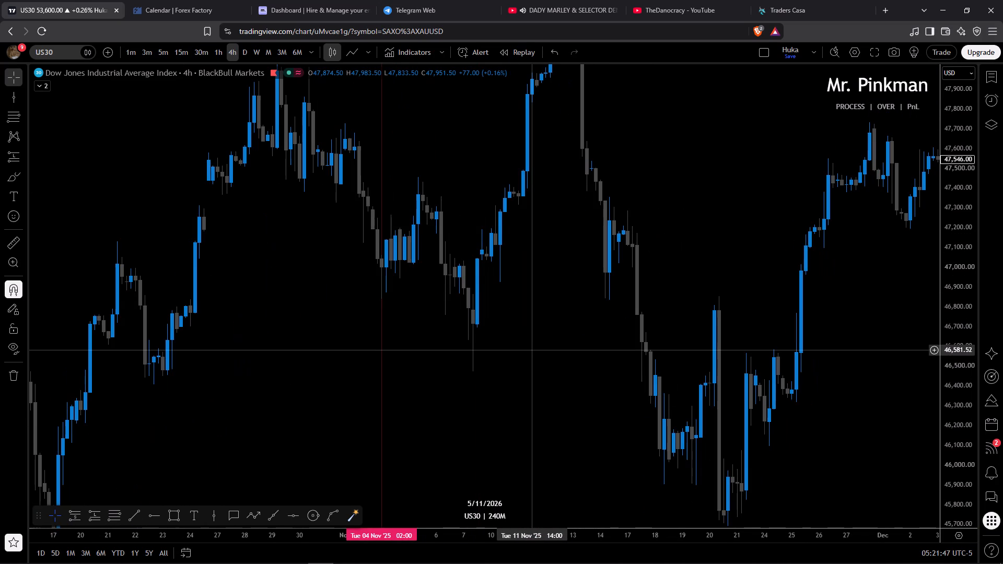
left_click_drag(534, 350, 550, 404)
left_click(394, 365)
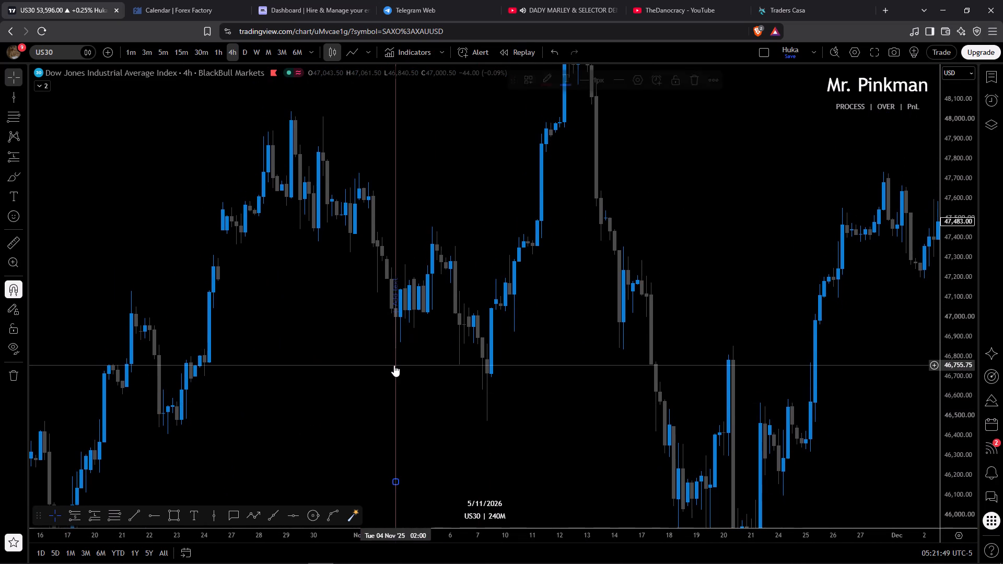
left_click(744, 143)
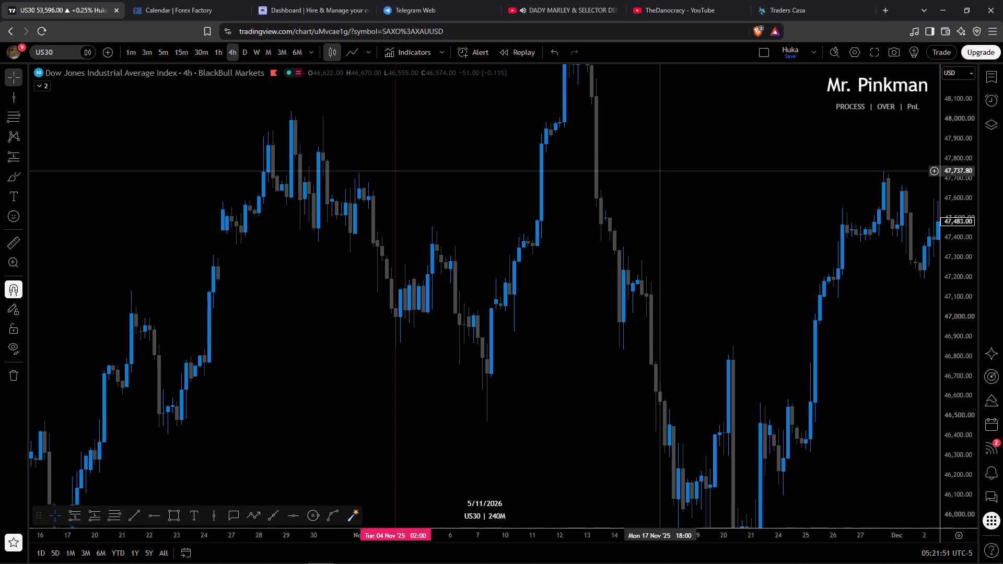
left_click_drag(659, 181, 674, 200)
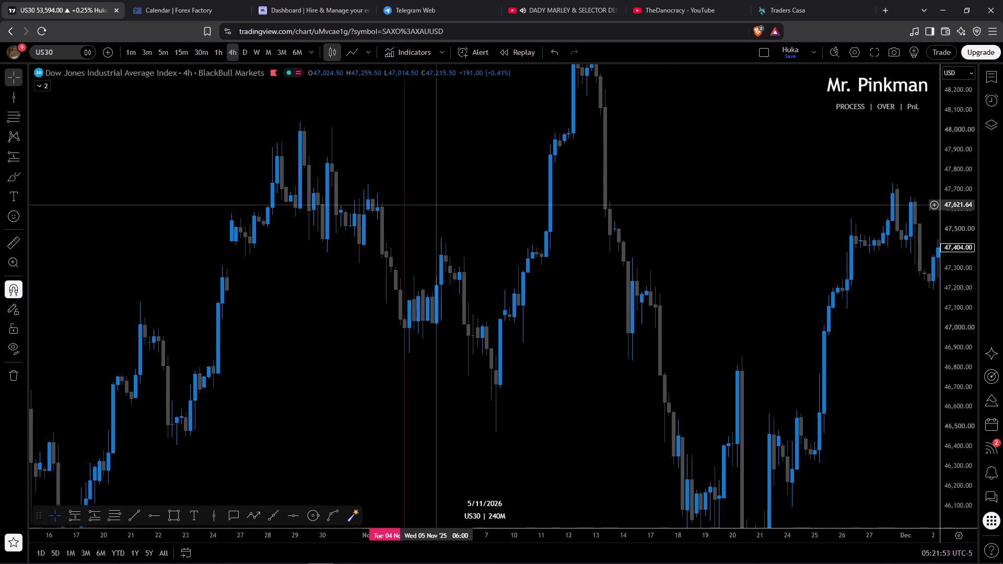
Change the US30 4-hour chart from candles to a line chart.
left_click(347, 49)
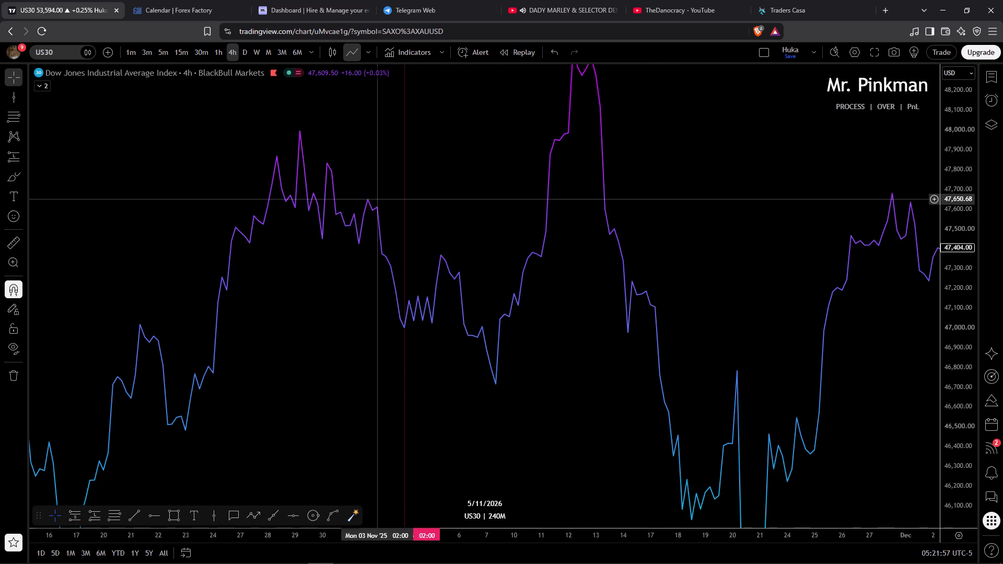
Switch the US30 4-hour chart from a line back to candles.
left_click(331, 52)
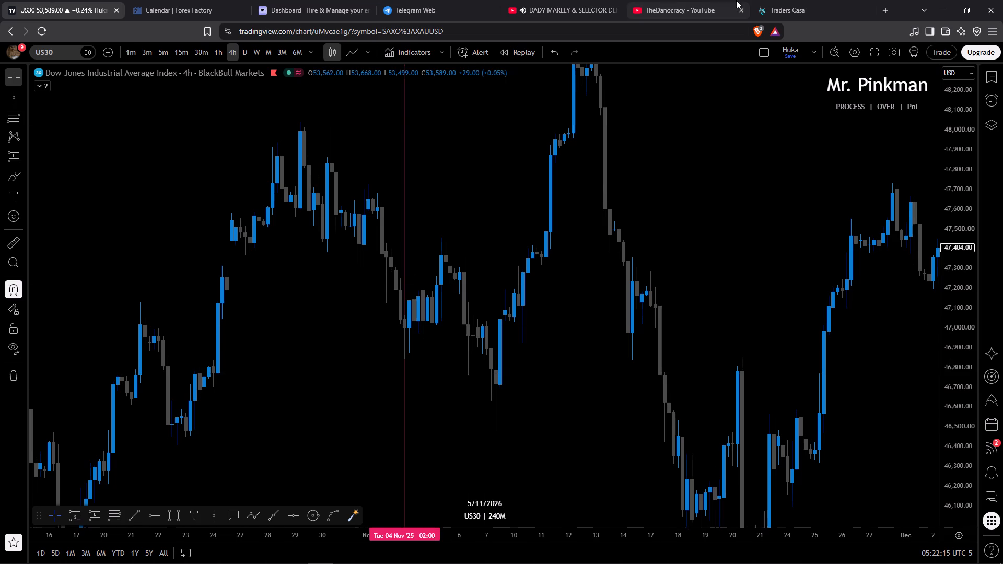
In the Traders Casa session, advance the US30 replay by five 4-hour candles, into 6 Nov 2025.
left_click(796, 0)
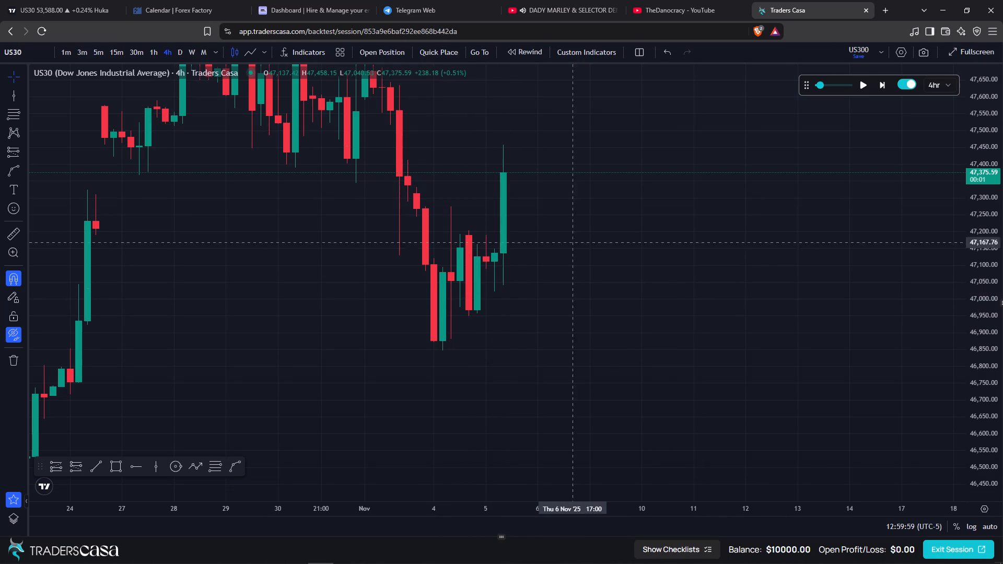
left_click(879, 83)
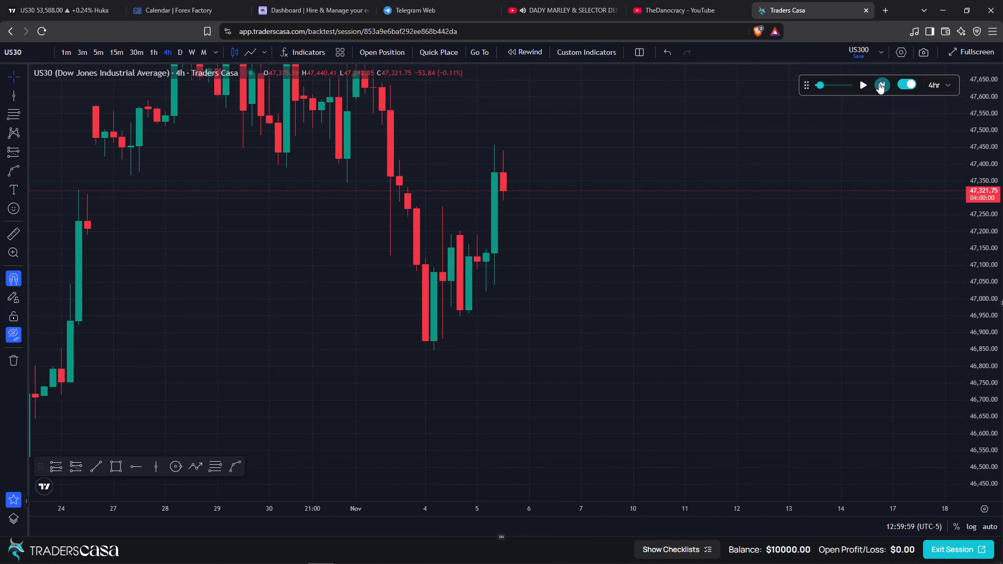
left_click(879, 83)
left_click(879, 83)
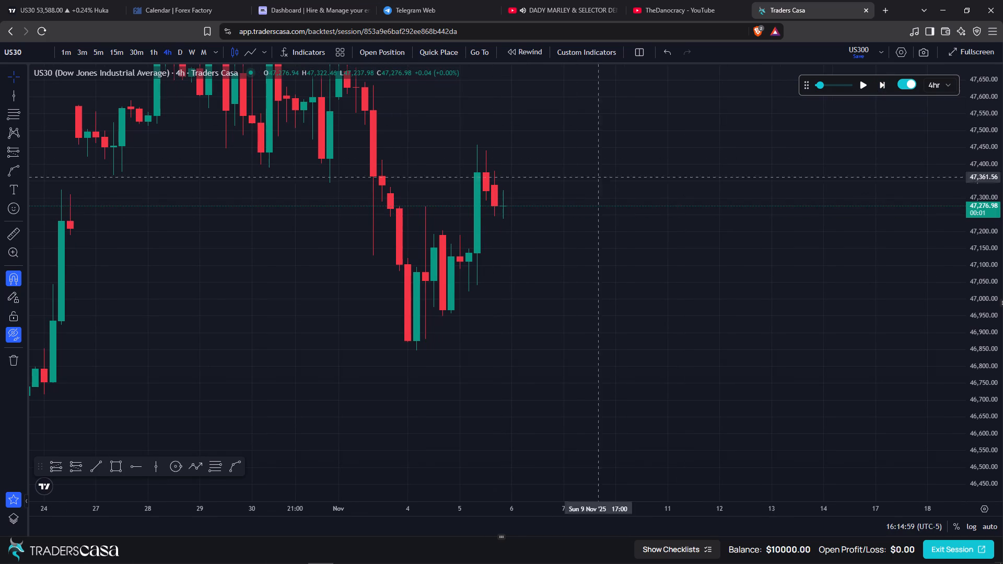
left_click(882, 85)
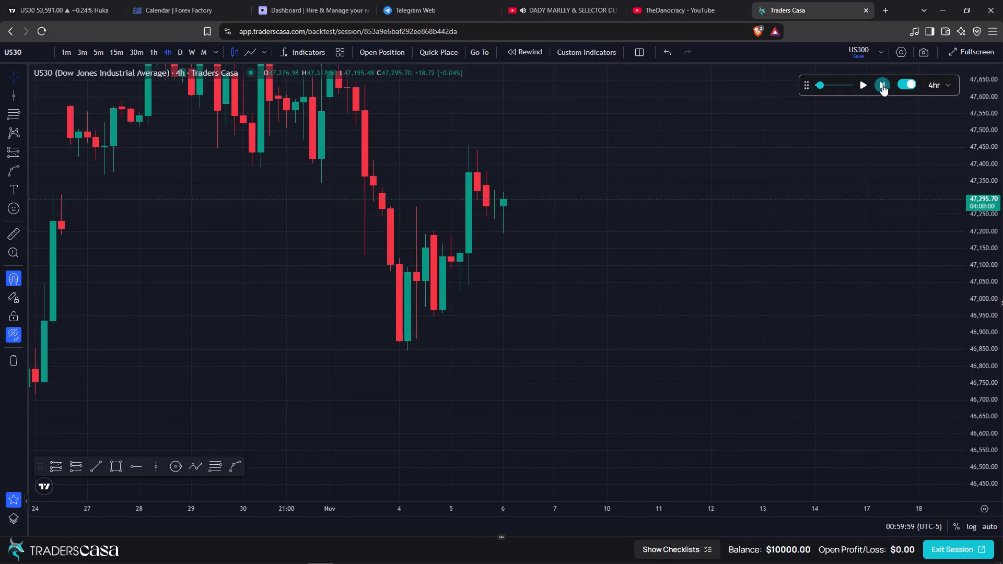
left_click(882, 85)
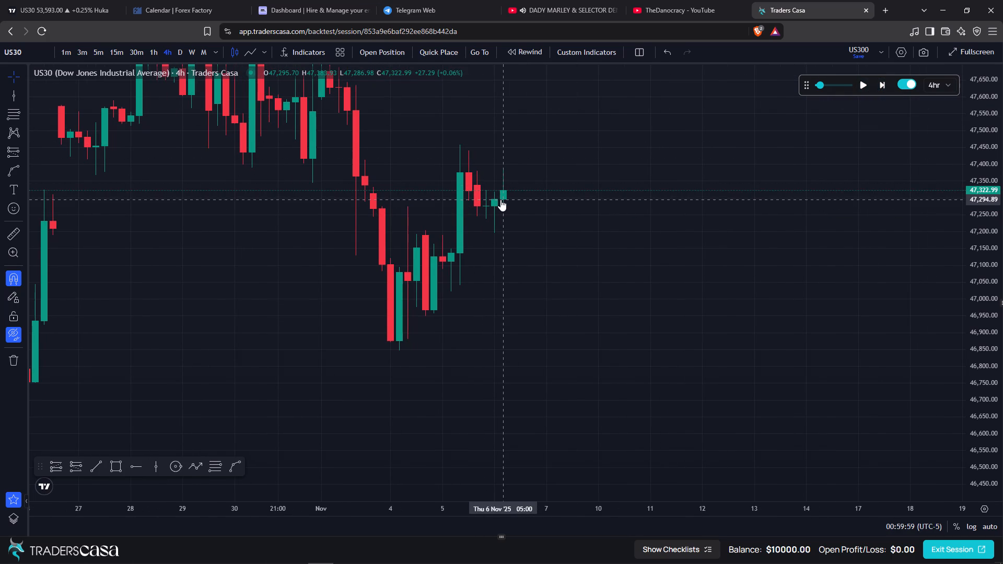
Compare the US30 4-hour candles around 4–6 Nov 2025 on TradingView with the Traders Casa replay.
left_click(49, 0)
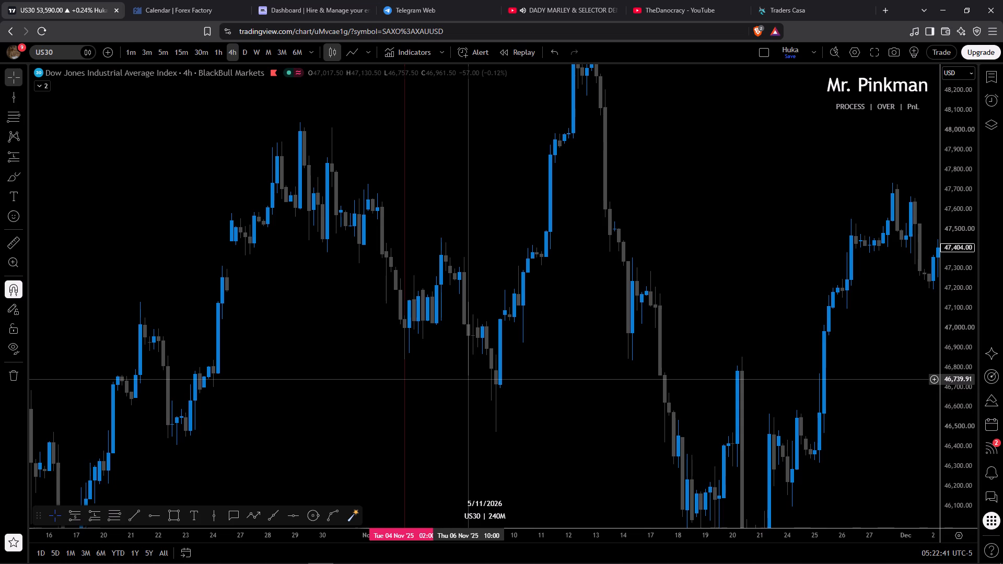
left_click(803, 0)
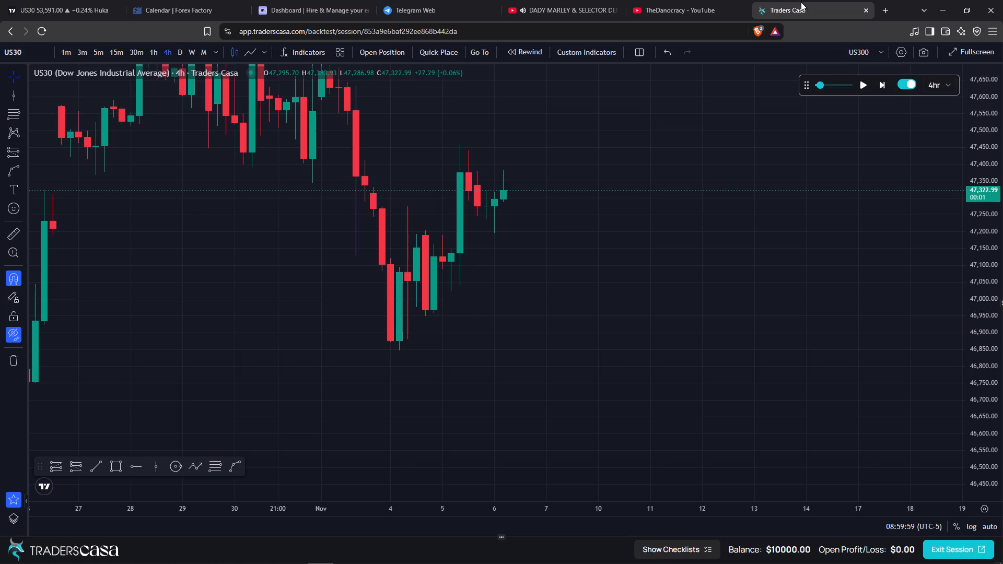